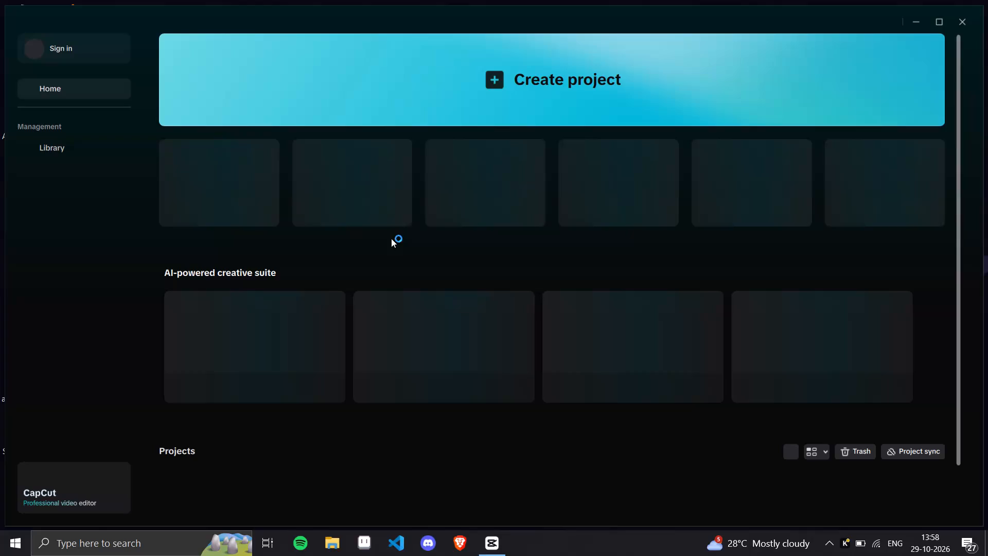
Open the existing project 1024 and skip relinking its missing media.
scroll(263, 318, "down", 4)
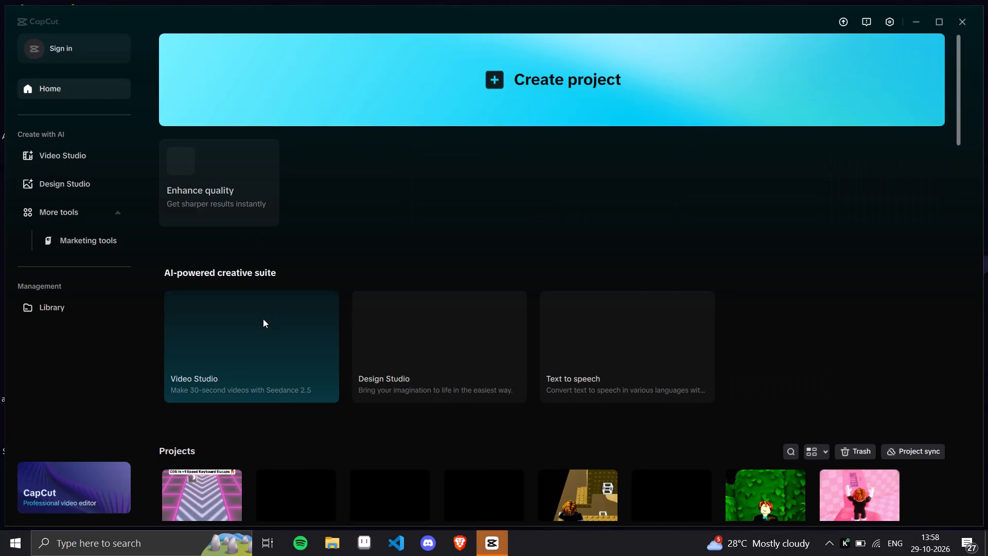
scroll(263, 322, "down", 4)
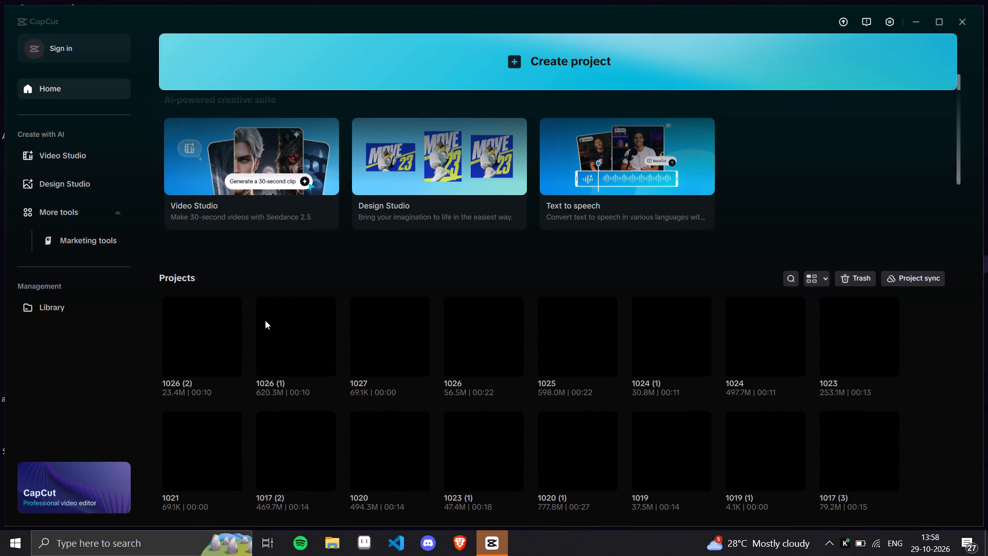
scroll(363, 379, "down", 2)
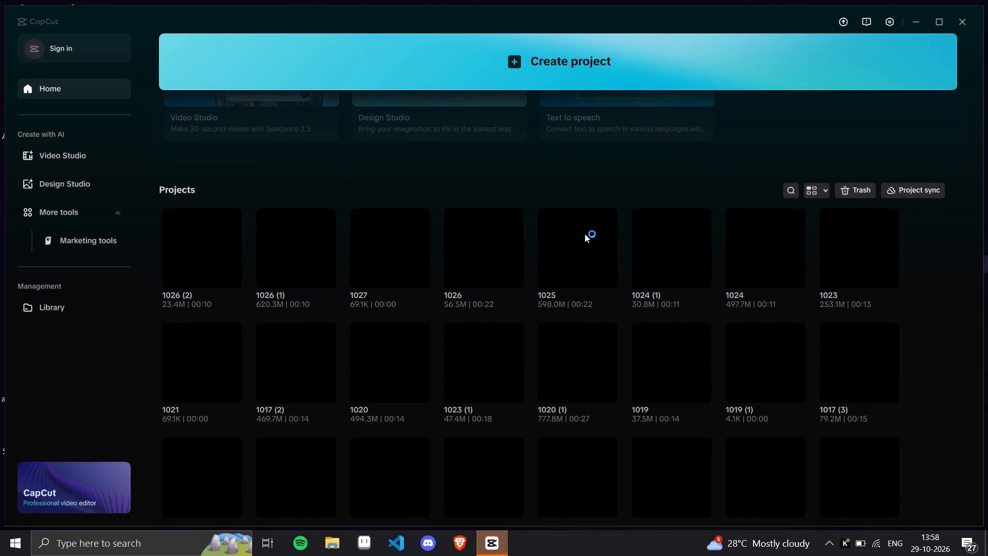
scroll(785, 309, "up", 2)
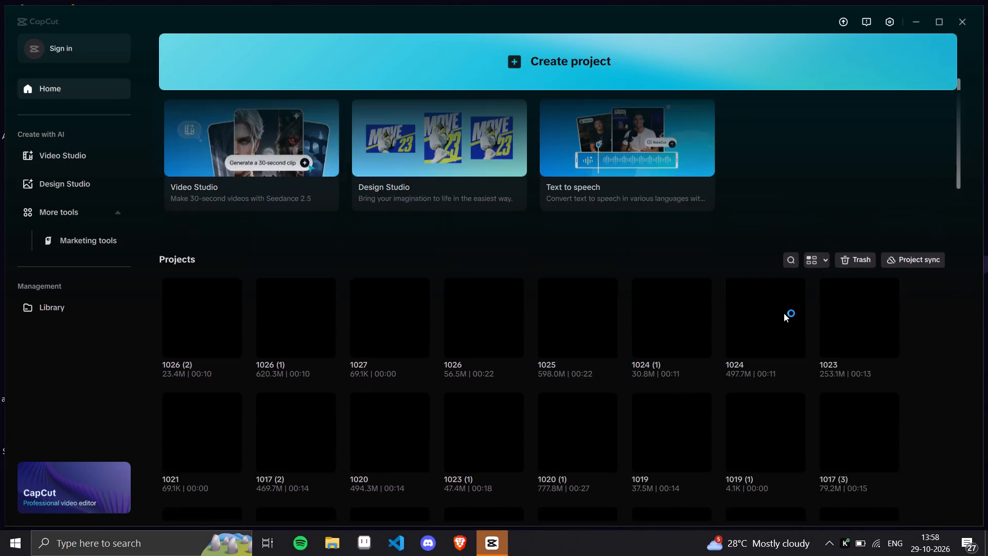
scroll(784, 313, "down", 4)
scroll(784, 313, "up", 3)
scroll(784, 313, "down", 3)
scroll(784, 313, "up", 1)
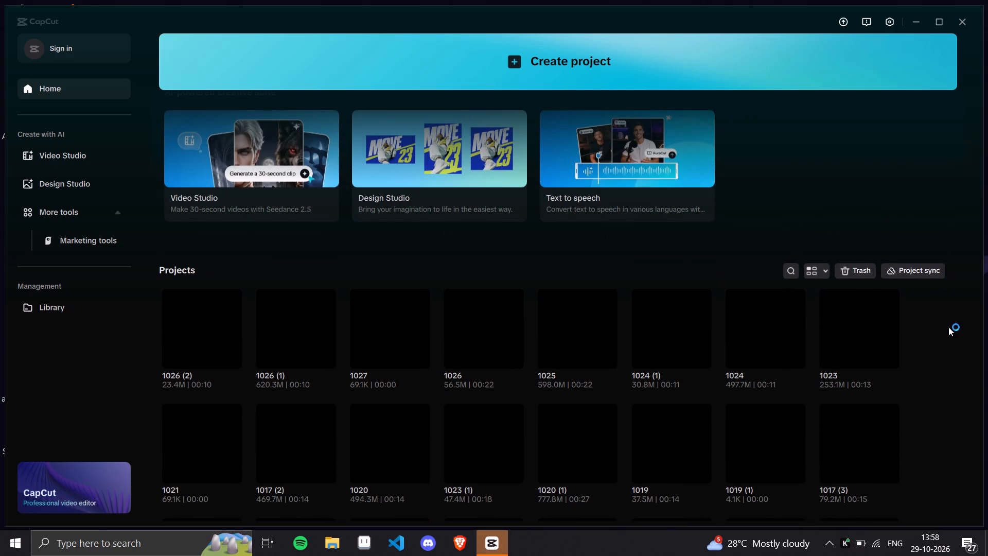
right_click(949, 327)
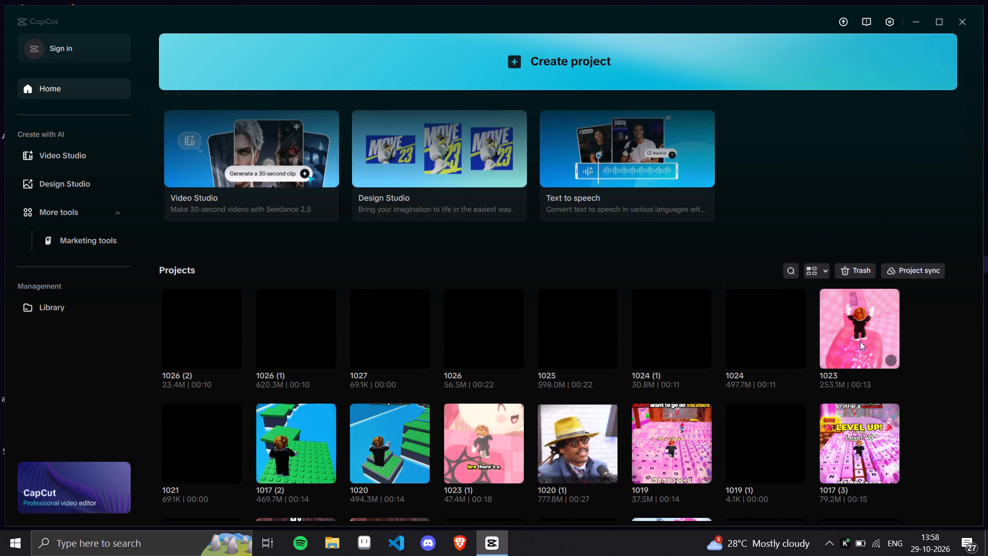
left_click(770, 353)
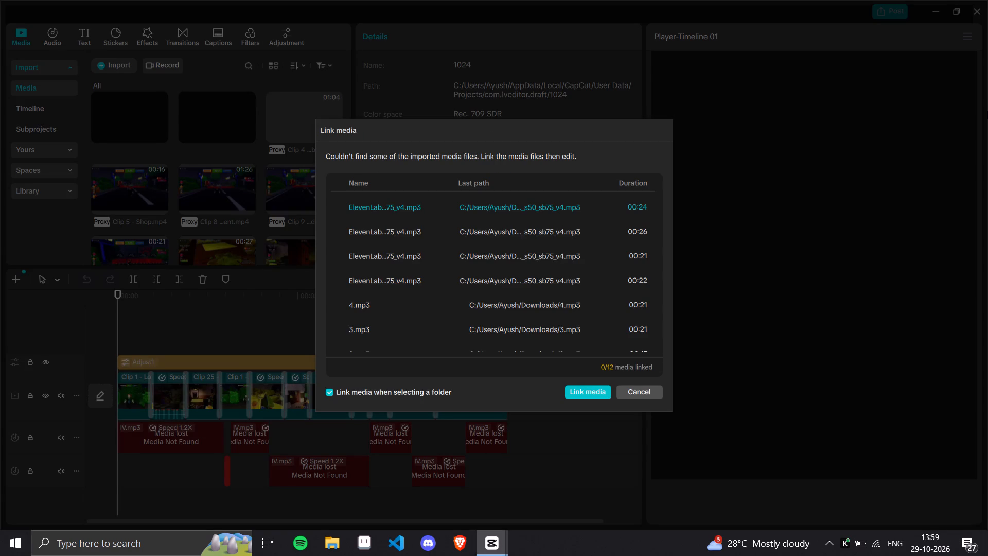
left_click(638, 395)
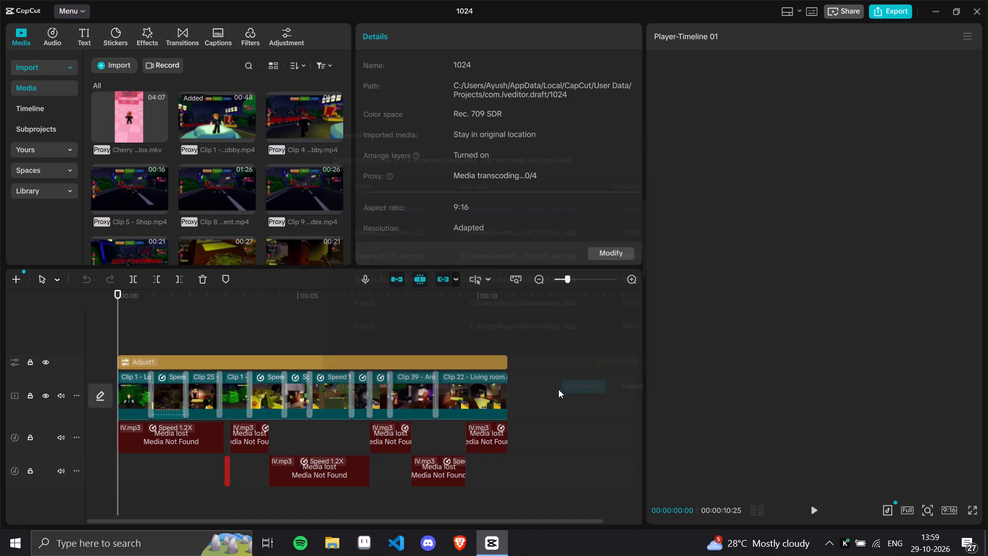
Lock the main video and adjustment tracks, and delete all lost-media audio clips from the timeline.
left_click(29, 395)
left_click(29, 363)
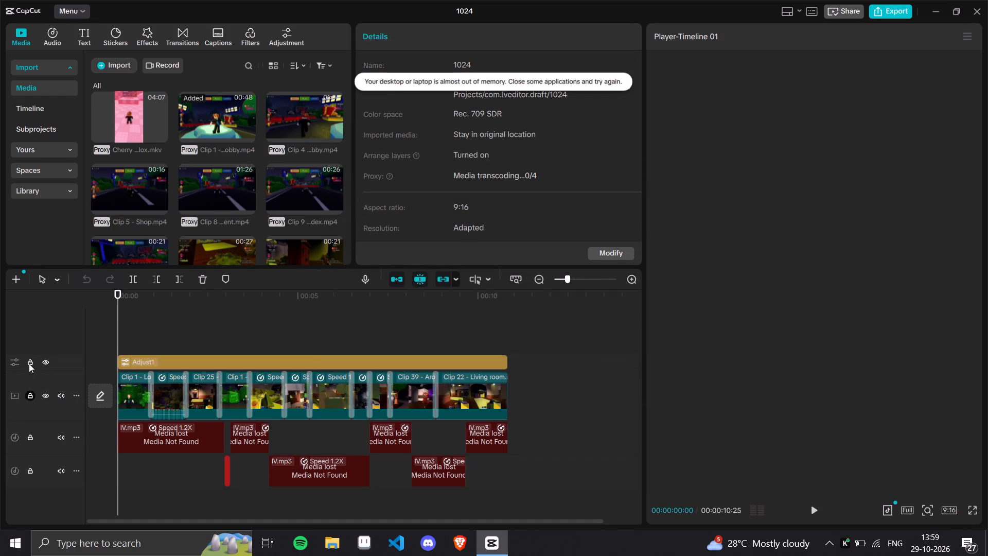
key("ctrl+a")
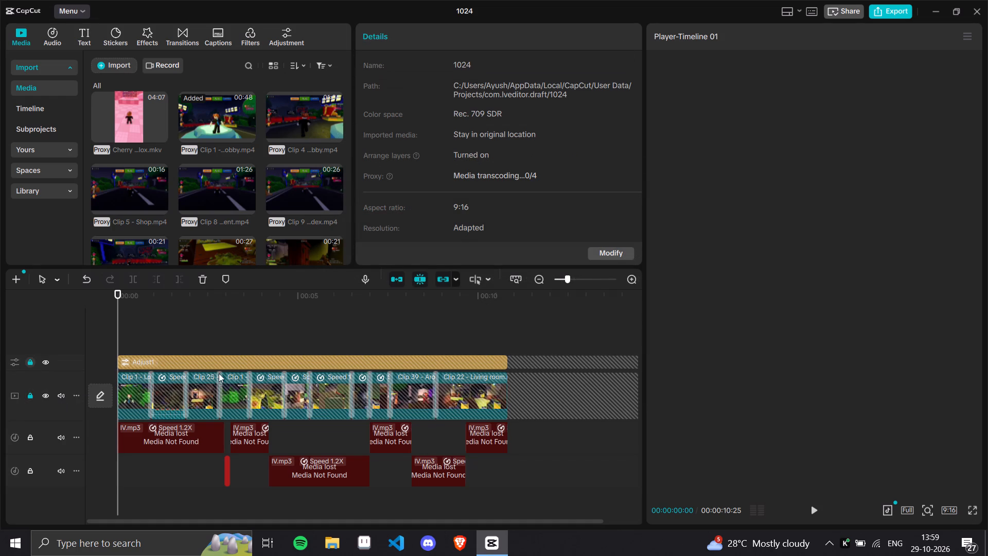
scroll(219, 373, "down", 5)
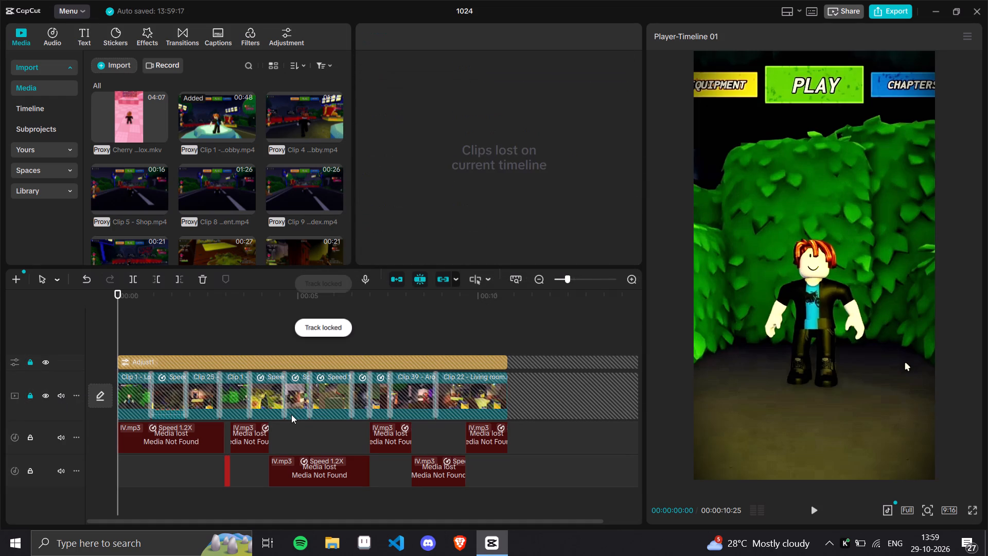
scroll(291, 414, "down", 1)
key("Delete")
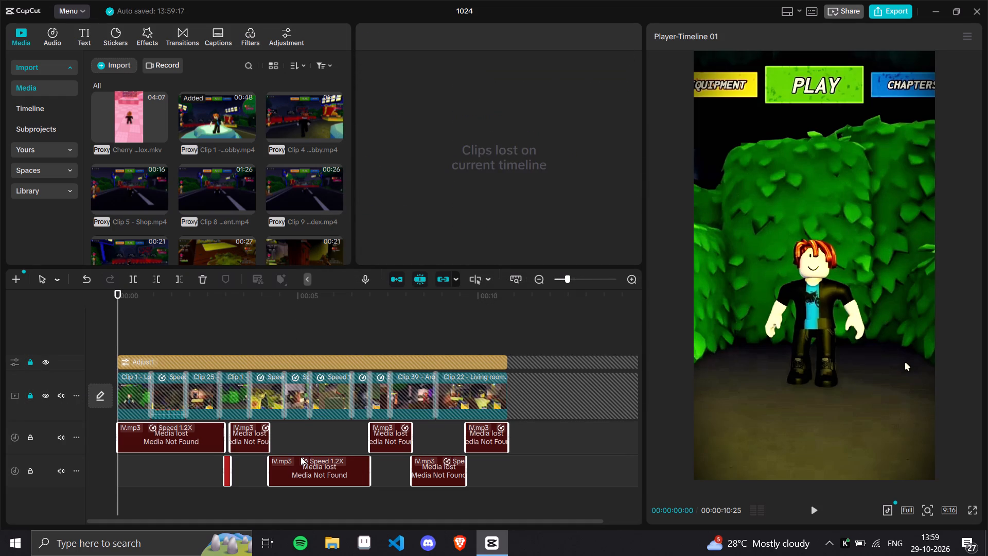
Look through the project's imported media down to the audio files.
scroll(209, 202, "down", 9)
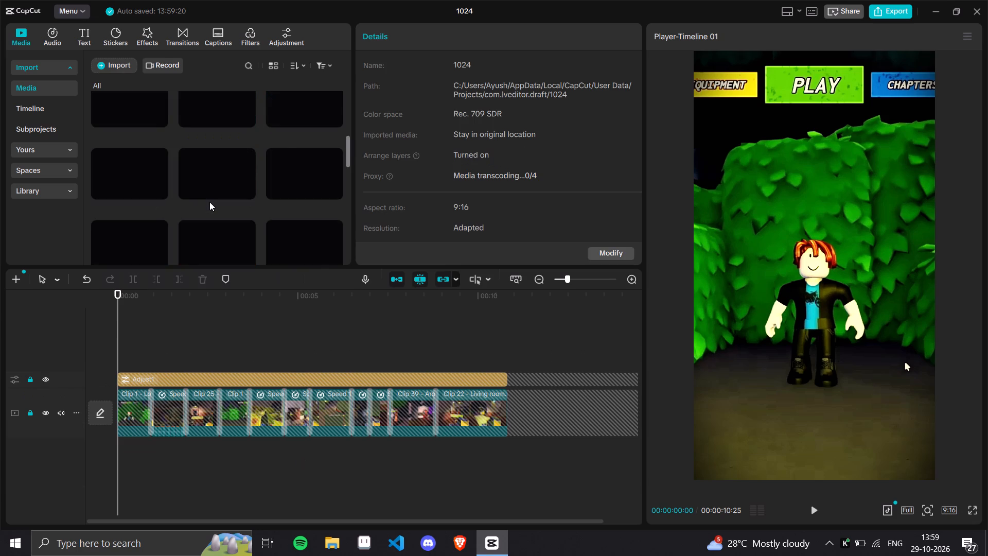
scroll(209, 202, "down", 8)
scroll(209, 202, "up", 5)
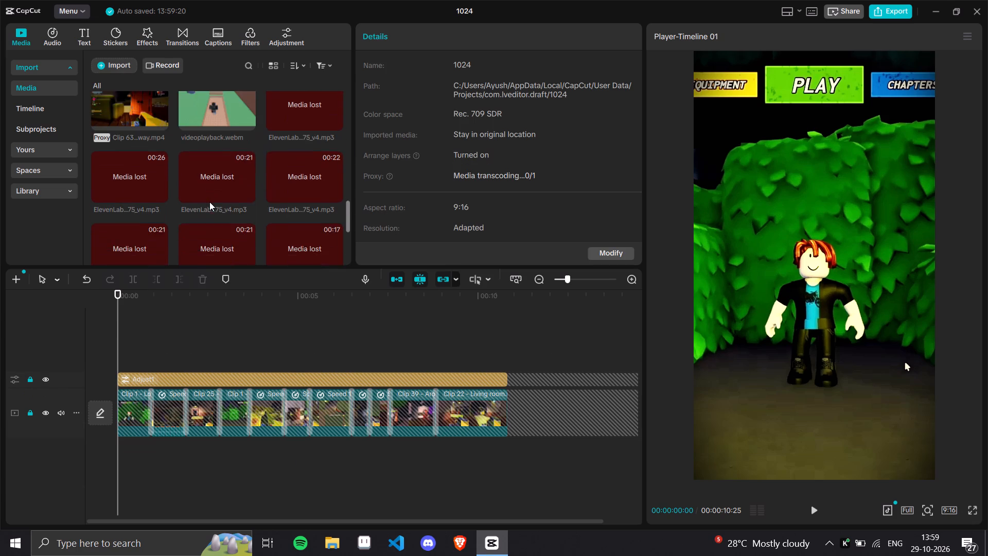
Select 1.mp3, 2.mp3, 3.mp3 and 4.mp3 in the Downloads > Editing > Scrub or Die folder for import from the device.
left_click(119, 65)
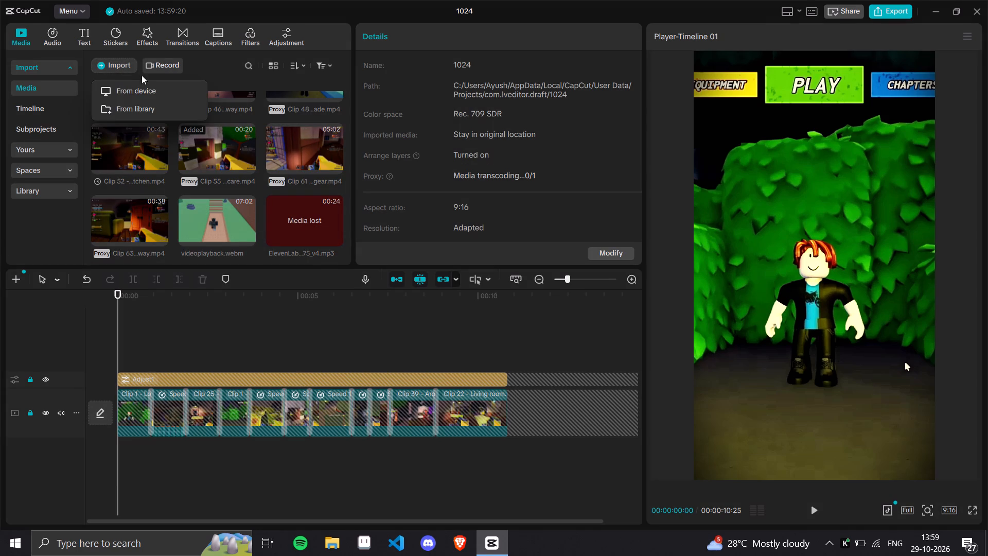
left_click(163, 91)
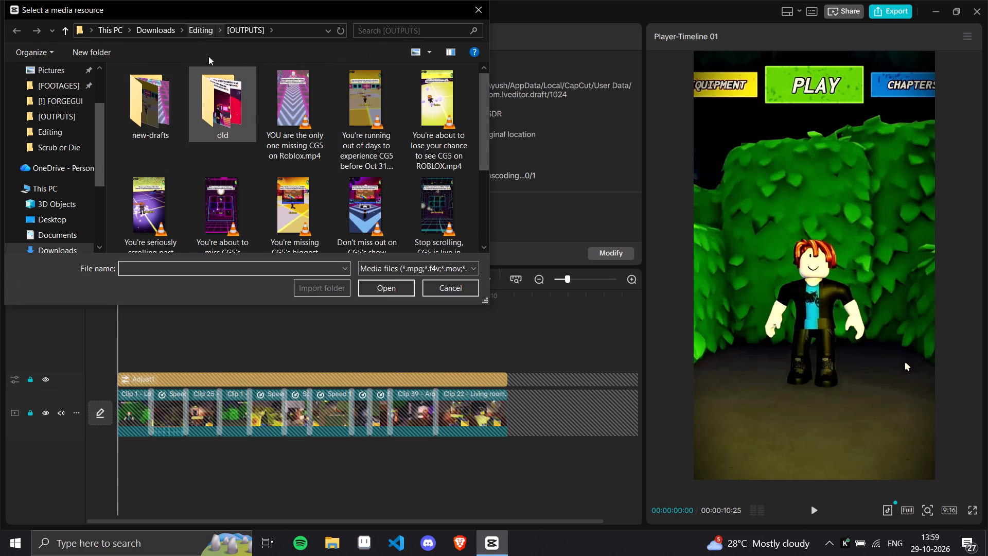
left_click(205, 29)
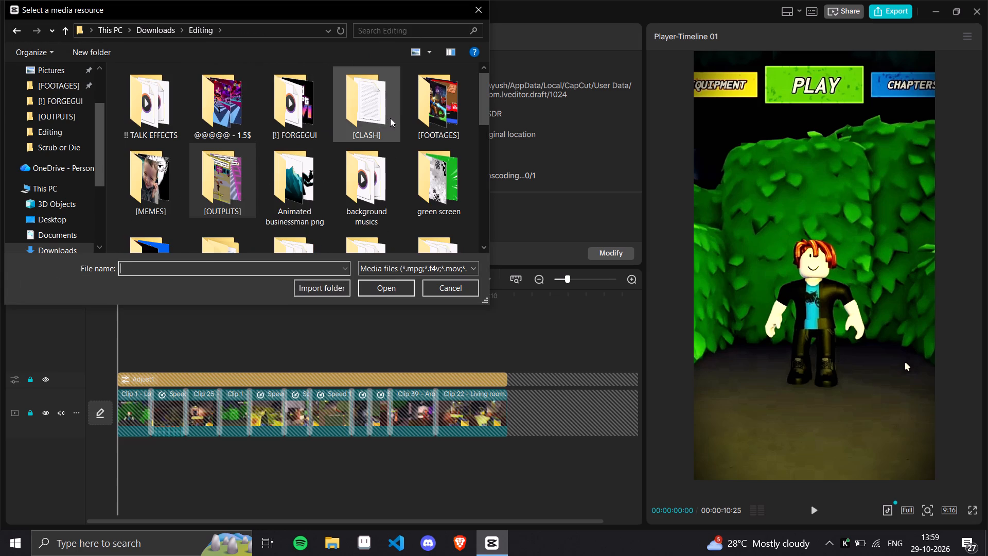
scroll(272, 173, "down", 2)
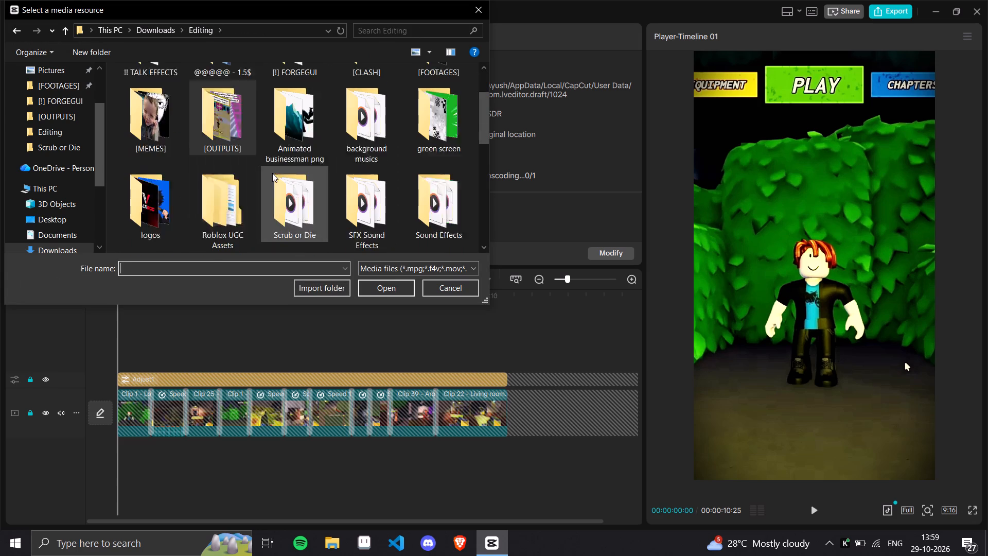
double_click(304, 144)
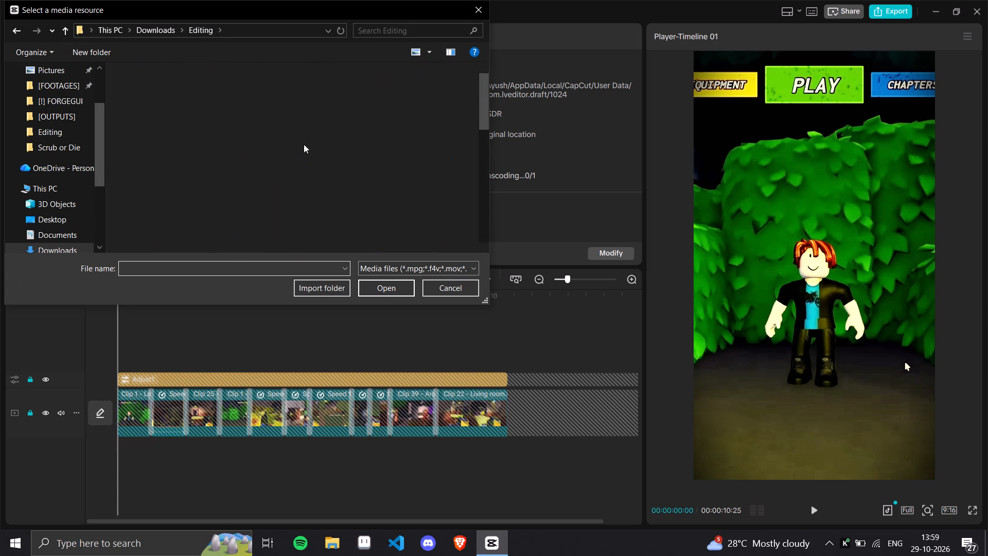
scroll(304, 144, "down", 4)
scroll(304, 144, "up", 15)
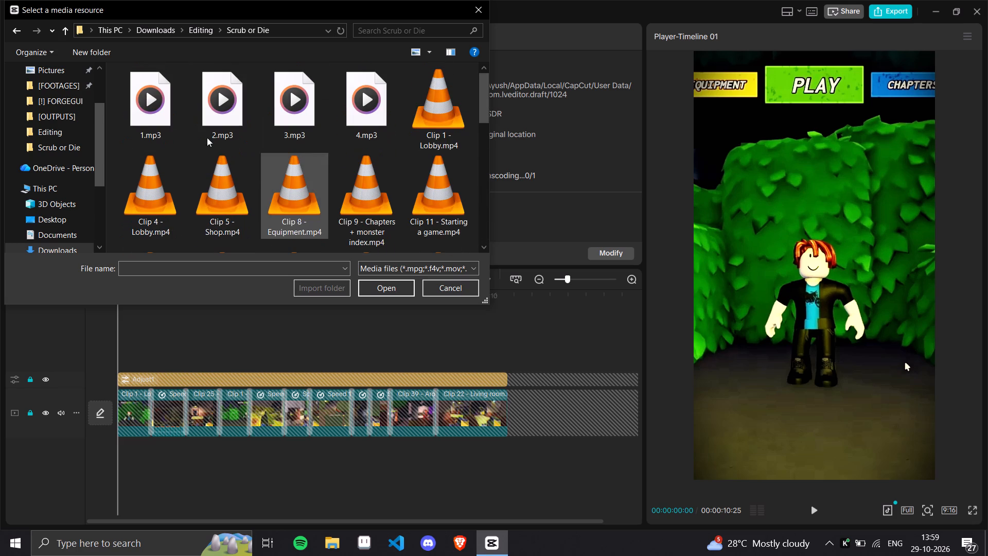
left_click(168, 122)
left_click(361, 120, "shift")
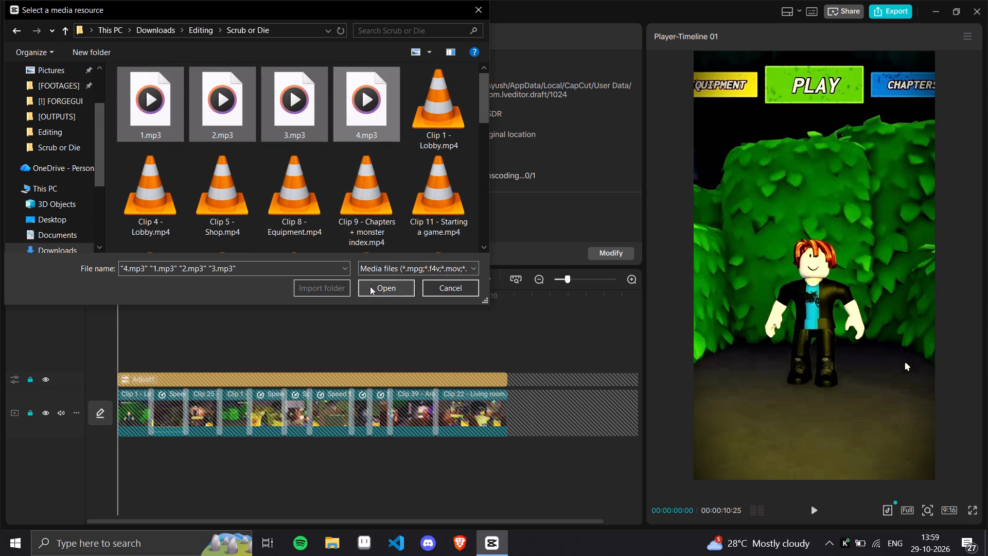
Check the dates and lengths of the Scrub or Die files in File Explorer's Details view, restore large icons and close the window.
left_click(327, 545)
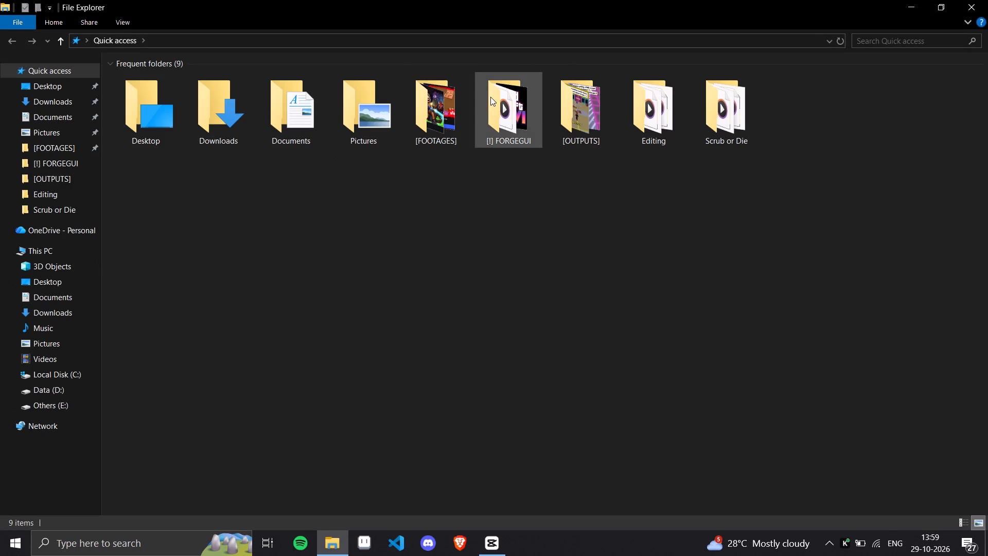
double_click(727, 108)
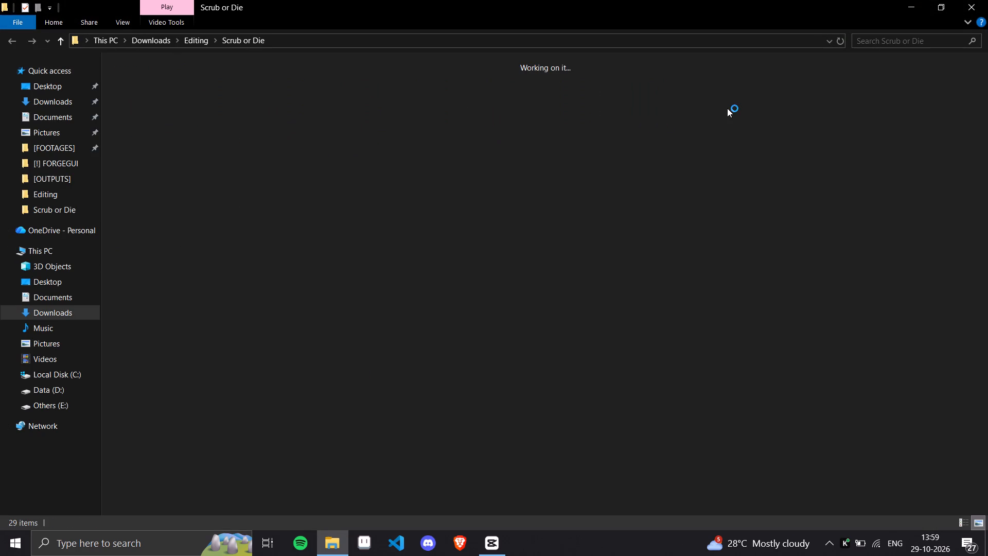
right_click(566, 313)
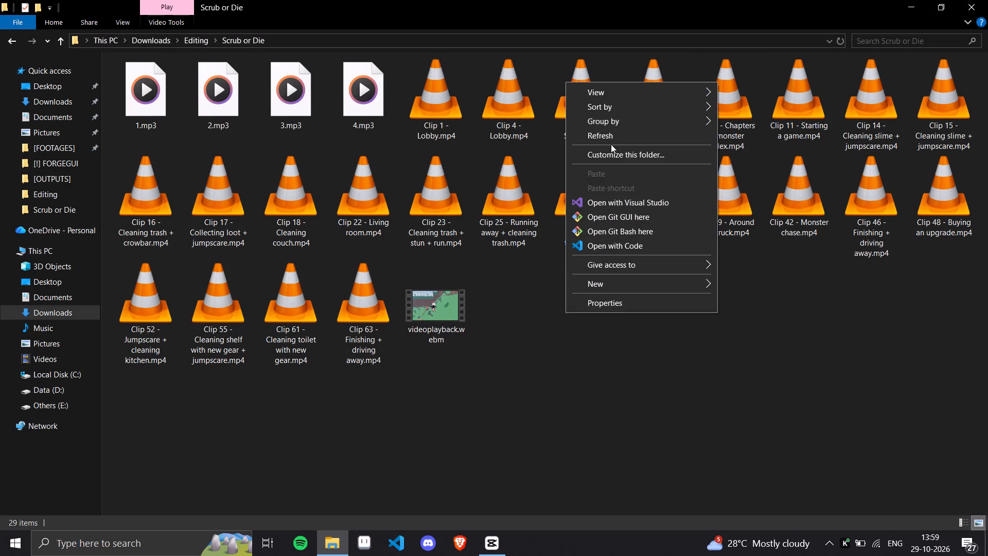
left_click(608, 95)
left_click(746, 157)
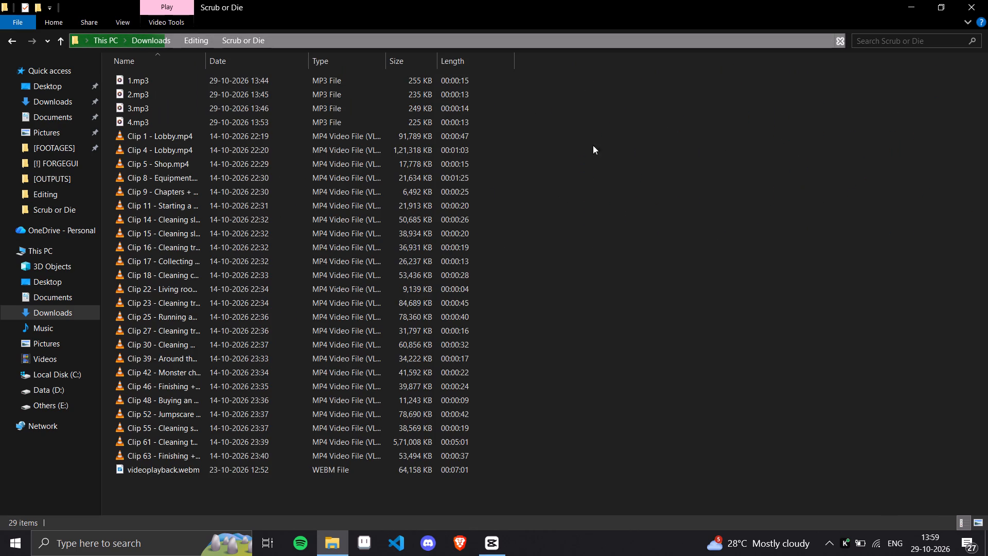
right_click(636, 205)
left_click(690, 219)
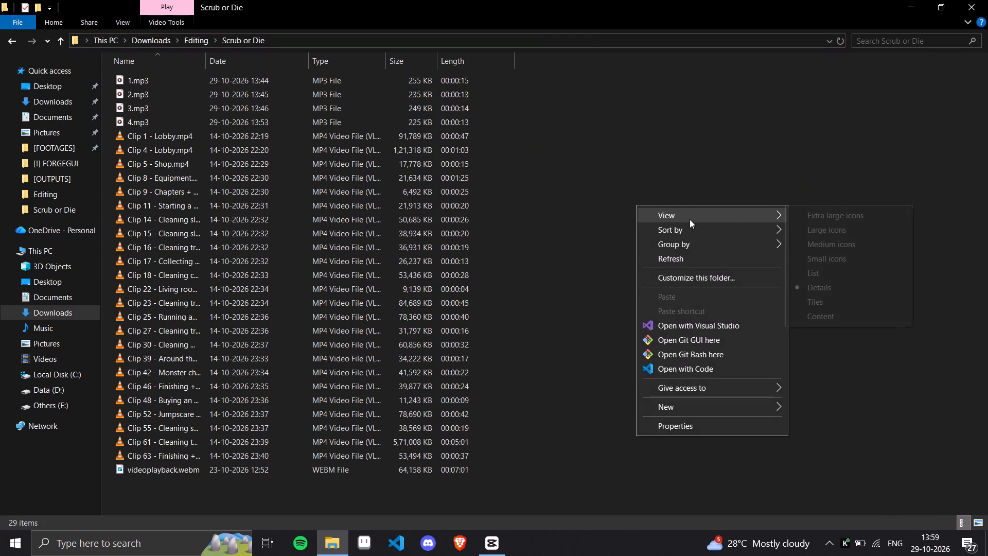
left_click(797, 232)
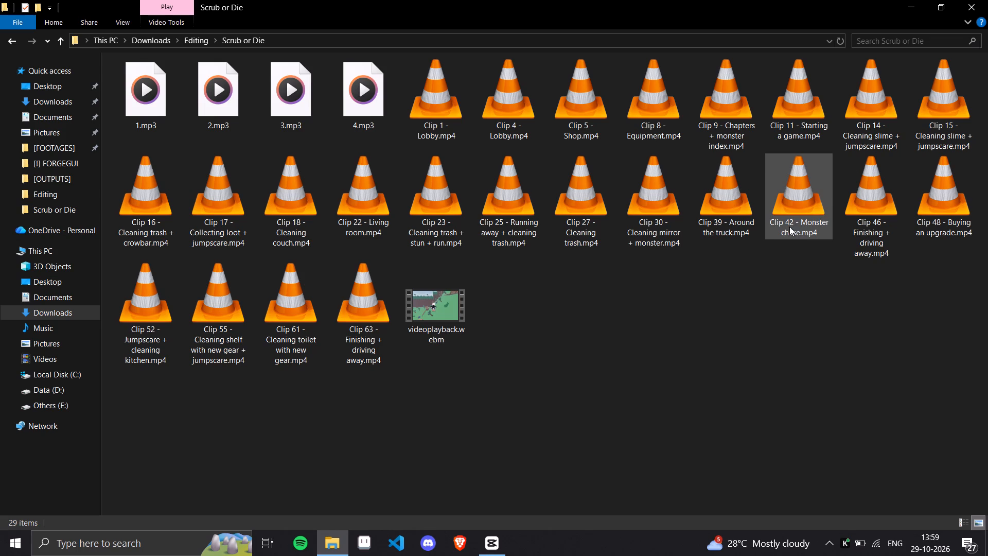
left_click(976, 0)
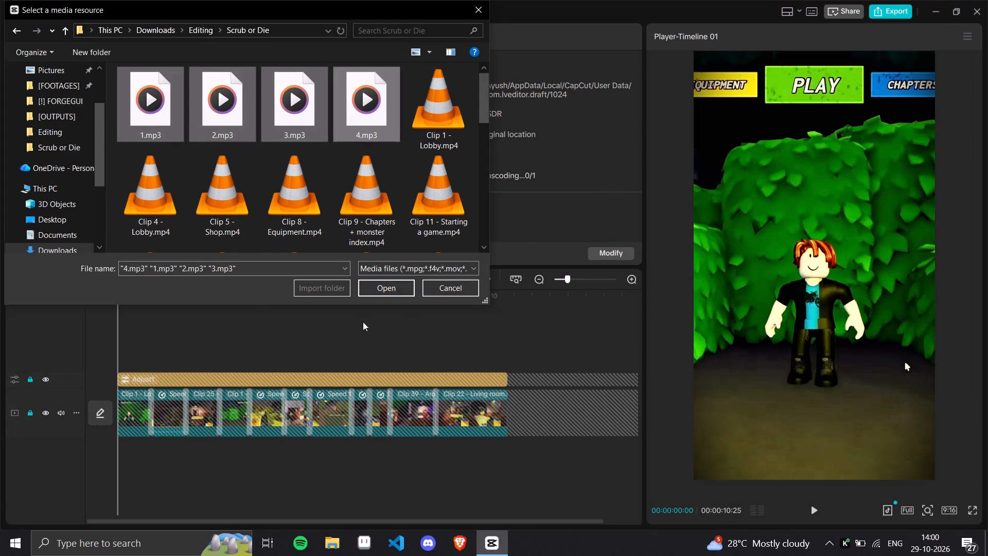
Import the four selected MP3 files into the project.
left_click(379, 286)
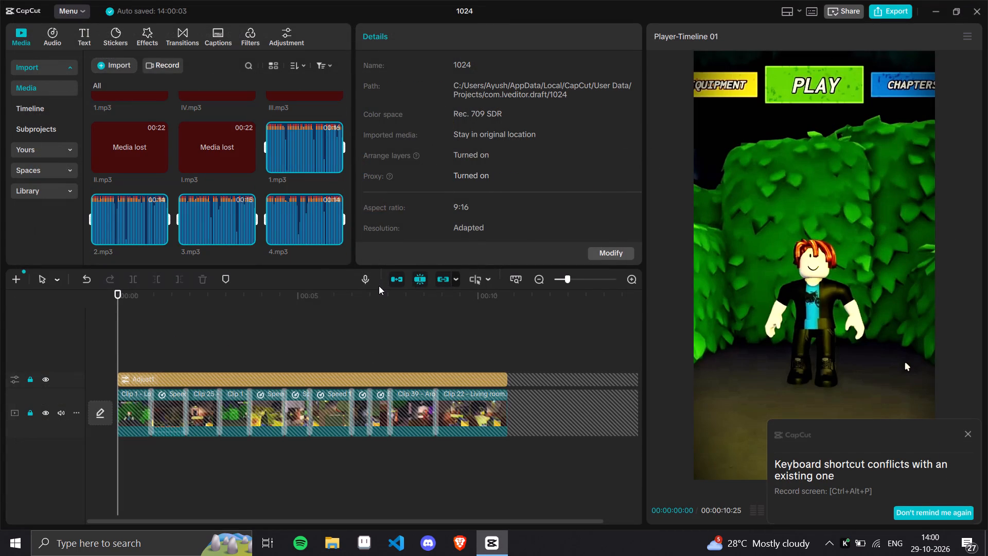
Place the newly imported 1.mp3 on an audio track below the video, starting at the beginning of the timeline.
left_click(259, 181)
left_click_drag(297, 151, 164, 343)
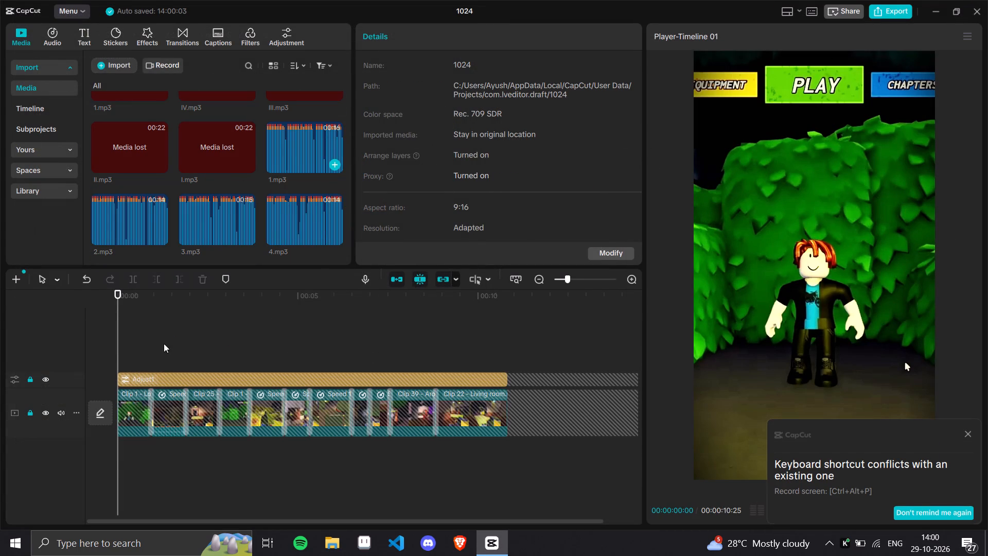
left_click_drag(164, 343, 113, 455)
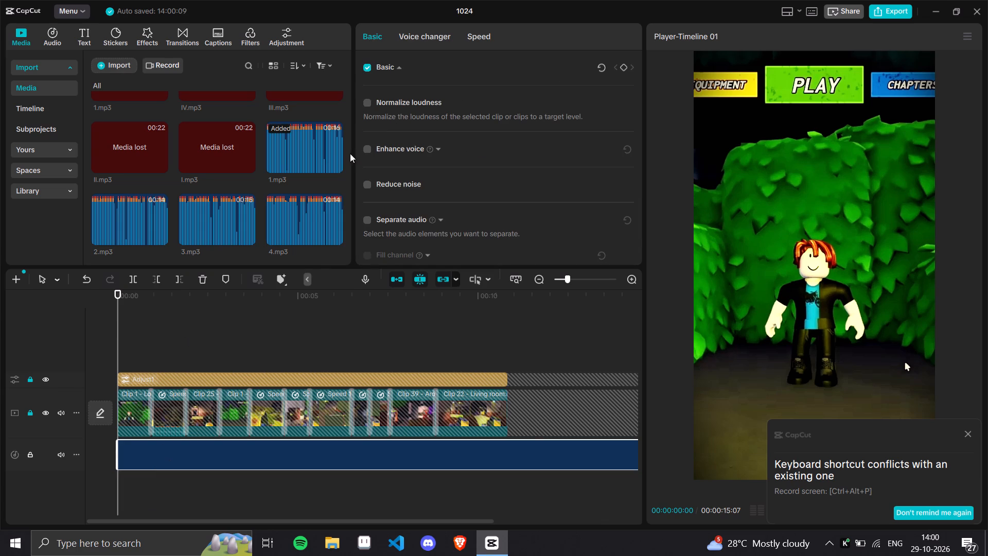
Set the 1.mp3 clip's speed to 1.20x and turn on Change audio pitch.
left_click(482, 35)
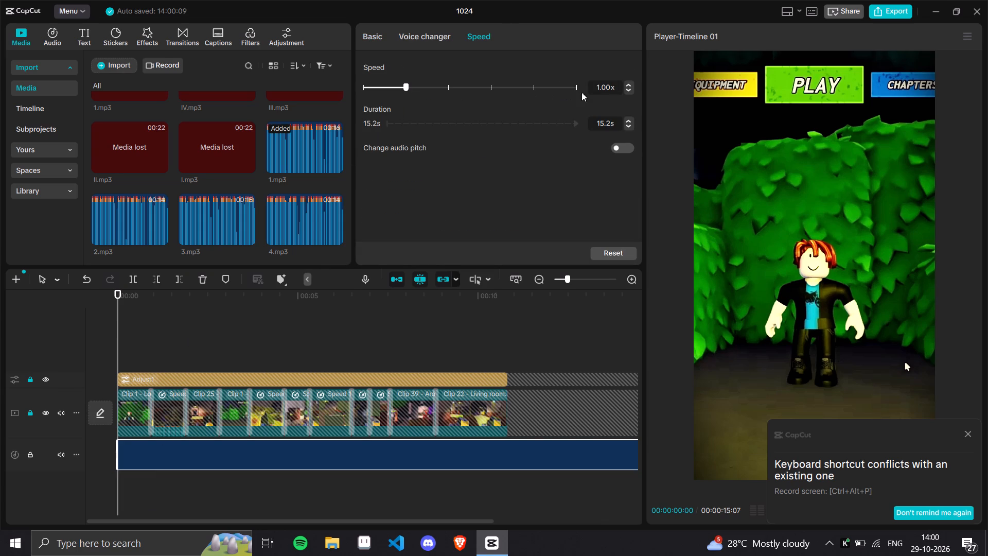
double_click(627, 85)
left_click(621, 149)
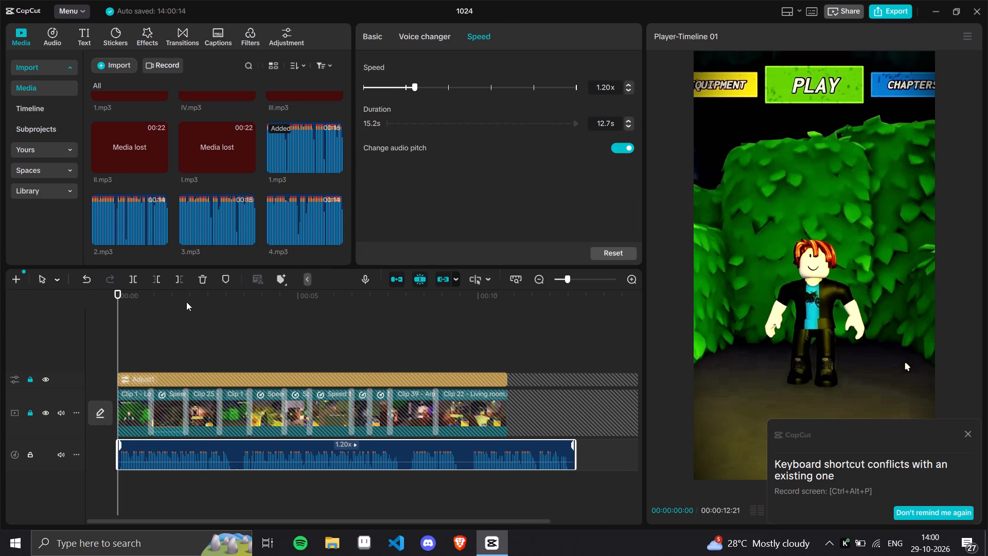
Trim the silence before 00:00:00:02 off the 1.mp3 clip and move the clip back to the start of the timeline.
left_click_drag(183, 299, 79, 311)
left_click_drag(585, 275, 610, 276)
left_click_drag(572, 281, 598, 281)
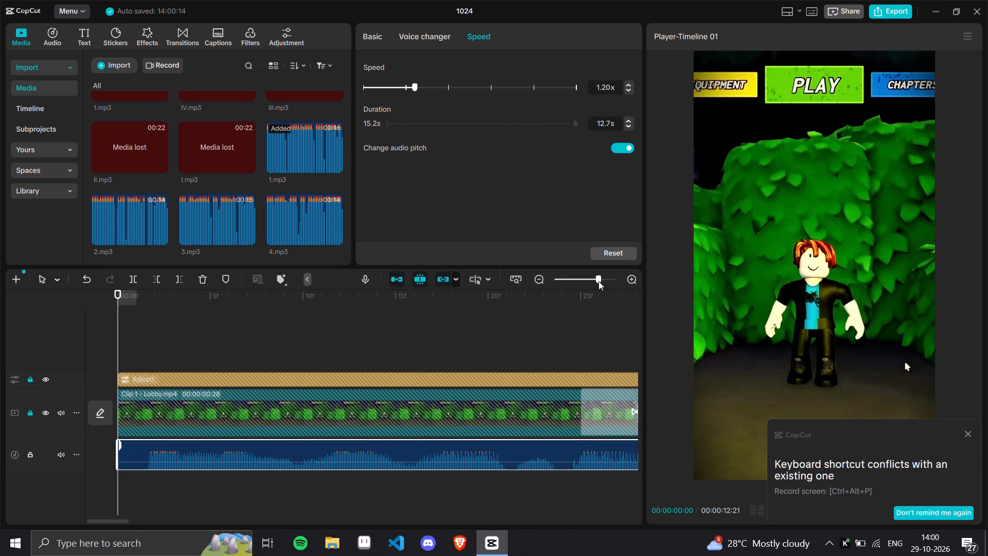
left_click_drag(598, 281, 614, 283)
left_click(375, 292)
left_click(150, 277)
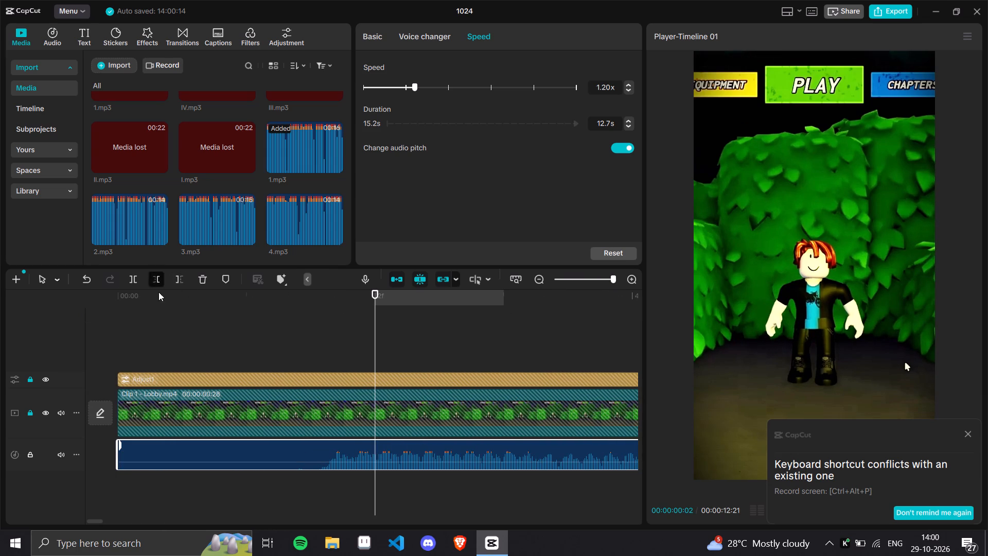
left_click_drag(435, 449, 99, 440)
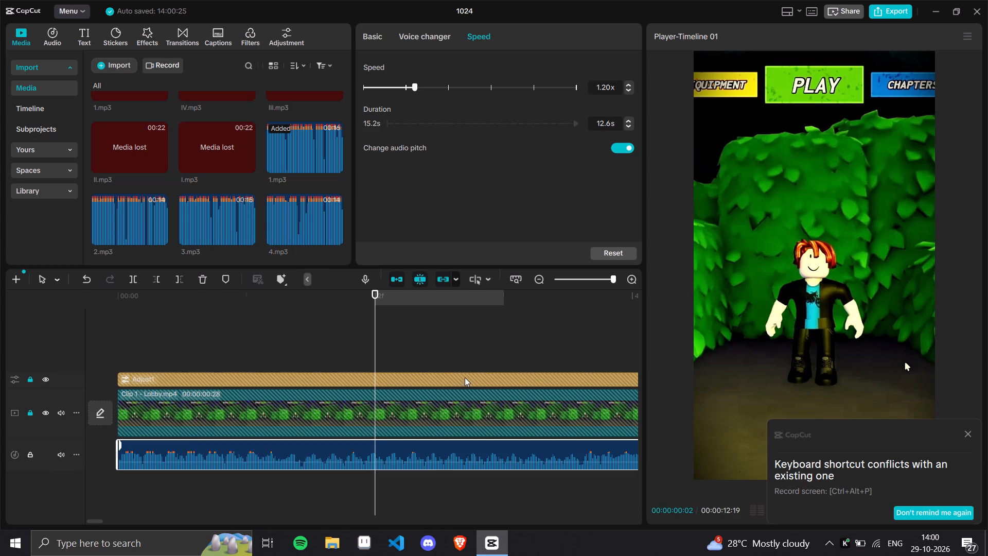
Split the 1.mp3 clip at 00:00:03:01, where the first pause in its waveform begins.
left_click_drag(614, 280, 583, 280)
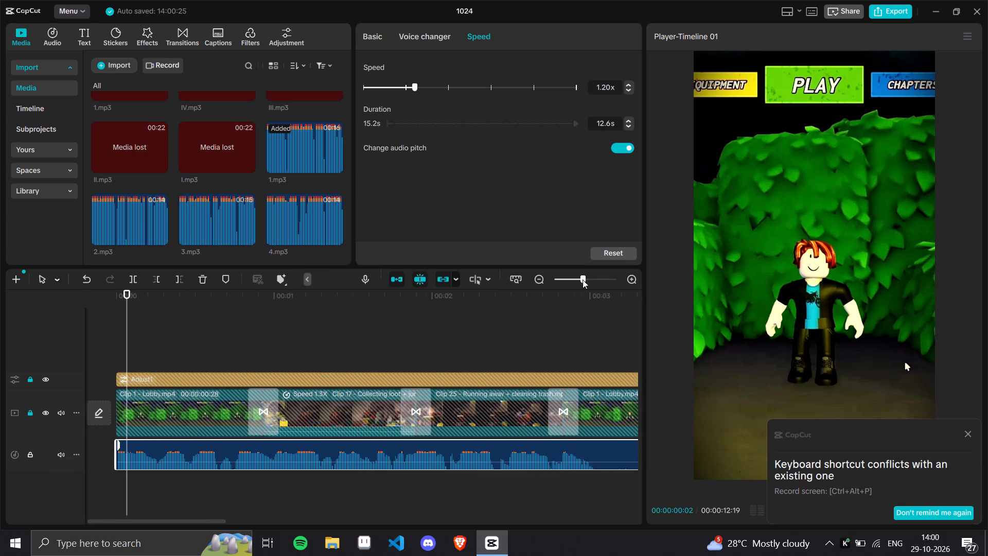
left_click_drag(583, 280, 581, 280)
left_click(481, 302)
left_click_drag(583, 281, 588, 281)
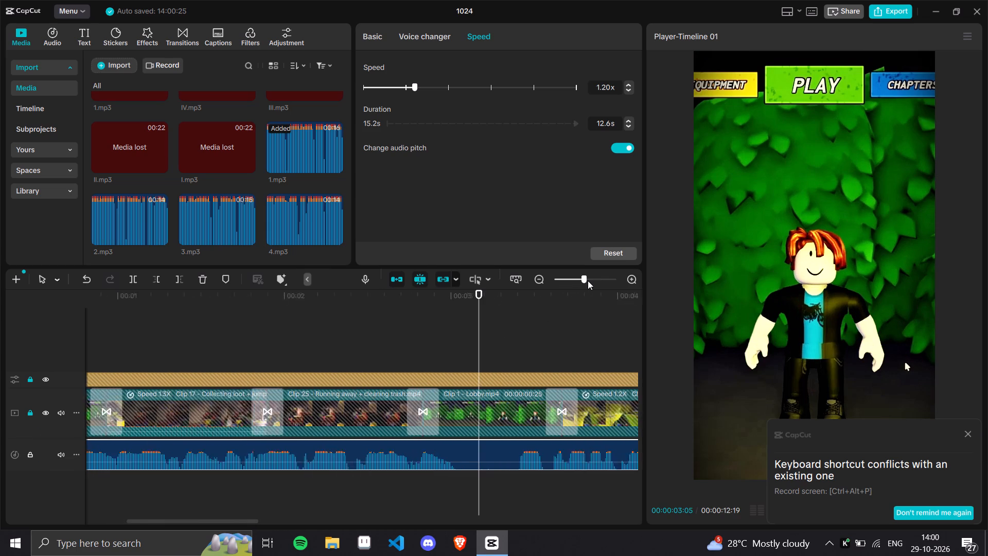
left_click_drag(588, 281, 597, 292)
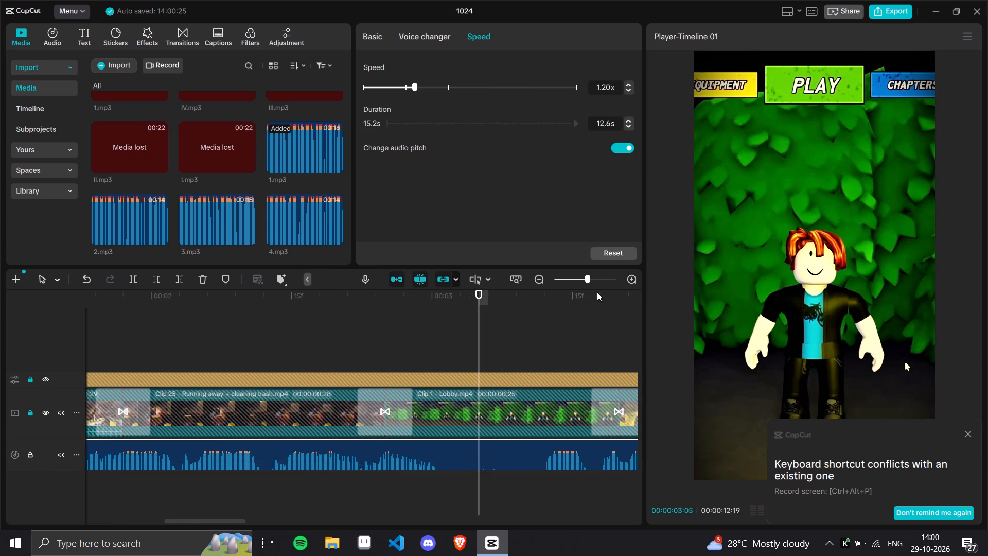
left_click_drag(597, 292, 597, 292)
left_click_drag(435, 297, 417, 294)
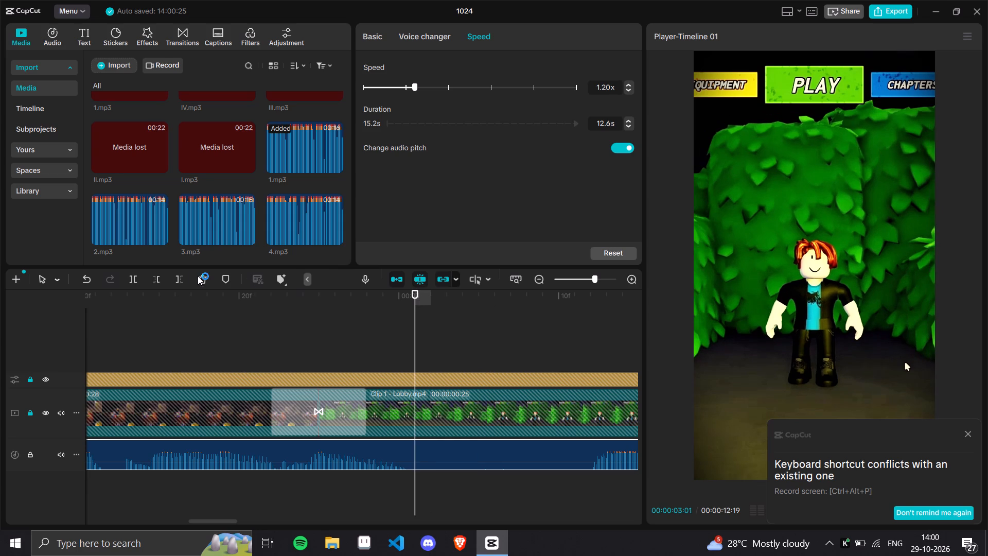
left_click(131, 281)
Trim the second audio part's start to 00:00:03:11 and move it to a new track below, slightly overlapping the first part's end.
left_click(571, 298)
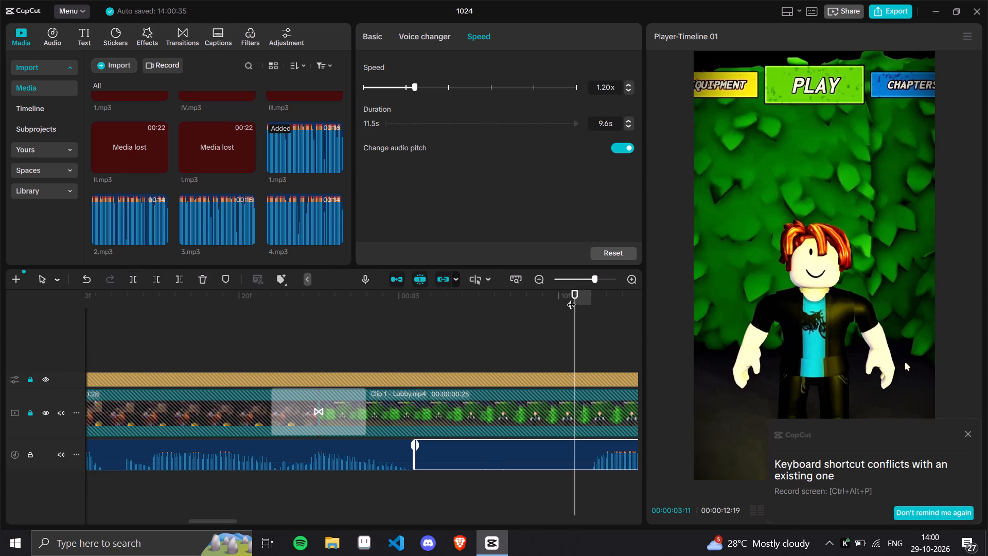
left_click_drag(573, 298, 581, 302)
left_click(584, 299)
left_click_drag(584, 299, 577, 299)
left_click(153, 279)
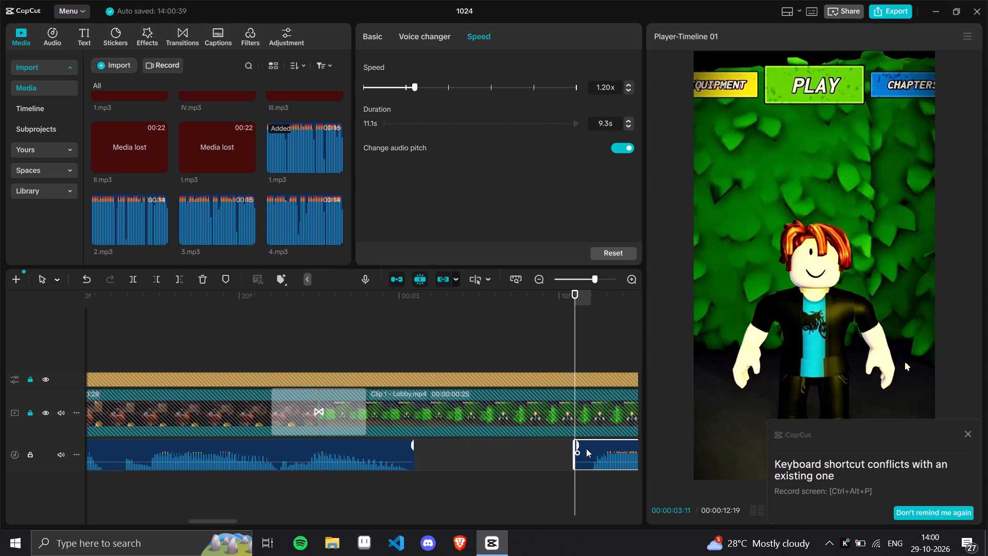
left_click_drag(594, 450, 425, 484)
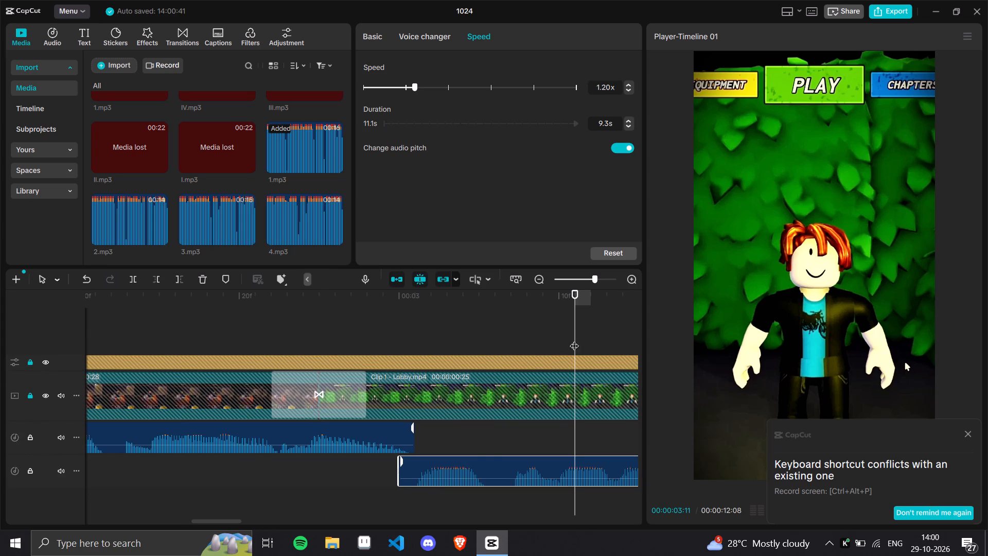
Split the second audio part at about 00:00:07:10, where the next pause in its waveform begins.
left_click_drag(575, 328, 609, 389)
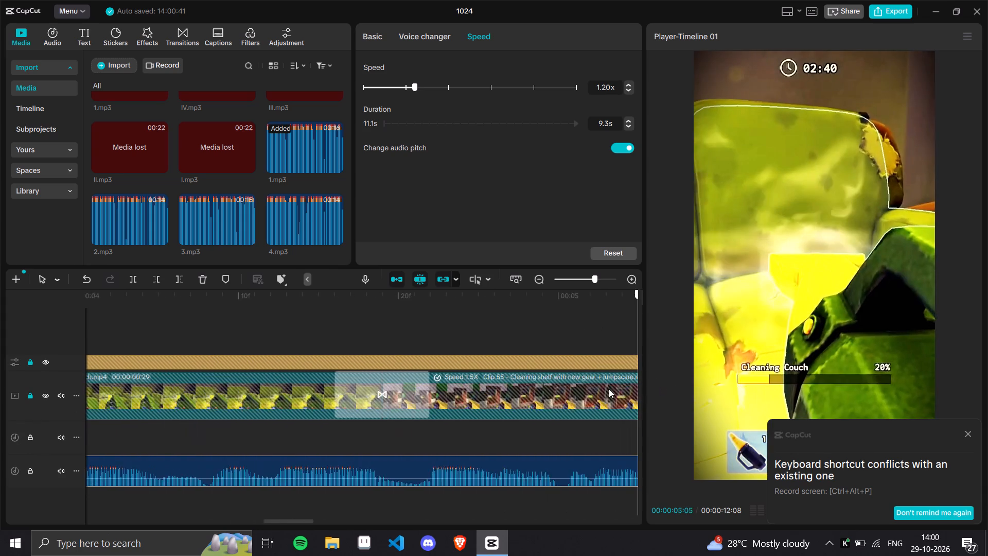
left_click_drag(609, 389, 571, 390)
left_click_drag(580, 276, 568, 275)
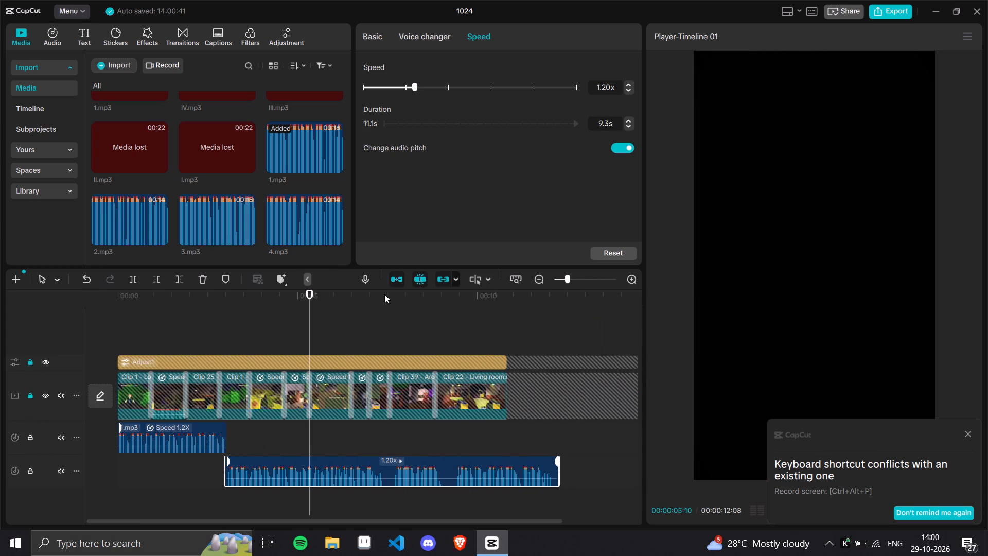
left_click(384, 294)
left_click_drag(574, 276, 592, 284)
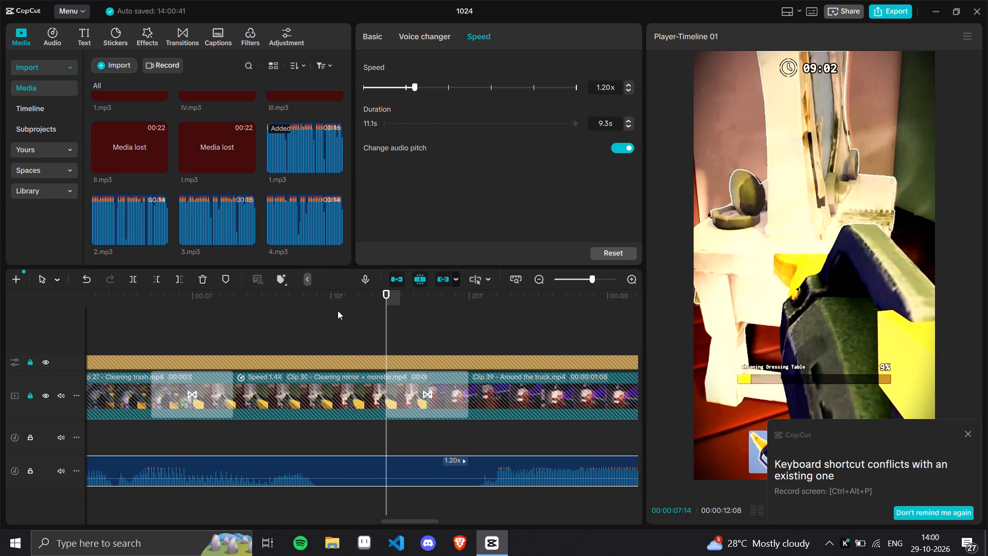
left_click(327, 299)
left_click(138, 278)
Trim the third audio part's start to 00:00:07:20 and move it to the upper audio track, slightly overlapping the second part's end.
left_click(466, 296)
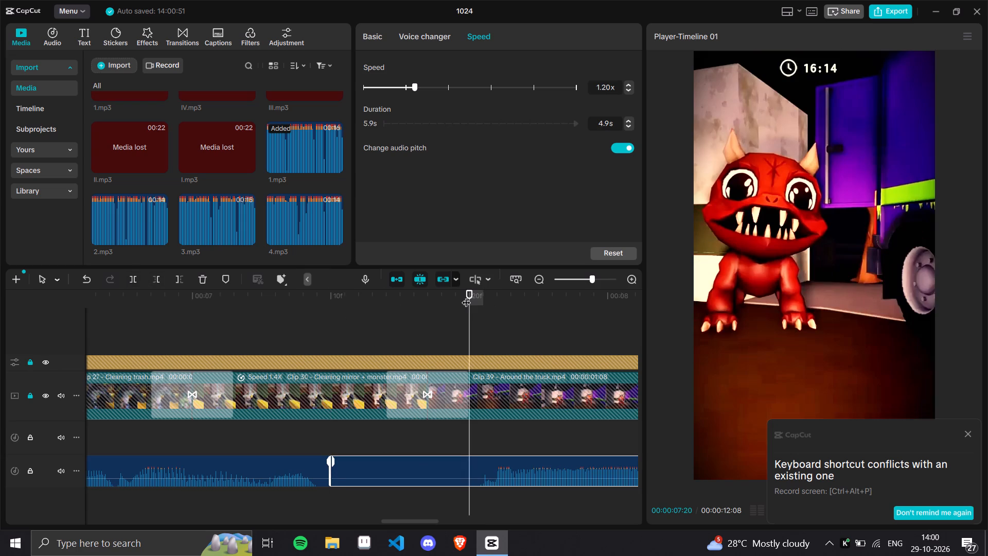
left_click(160, 276)
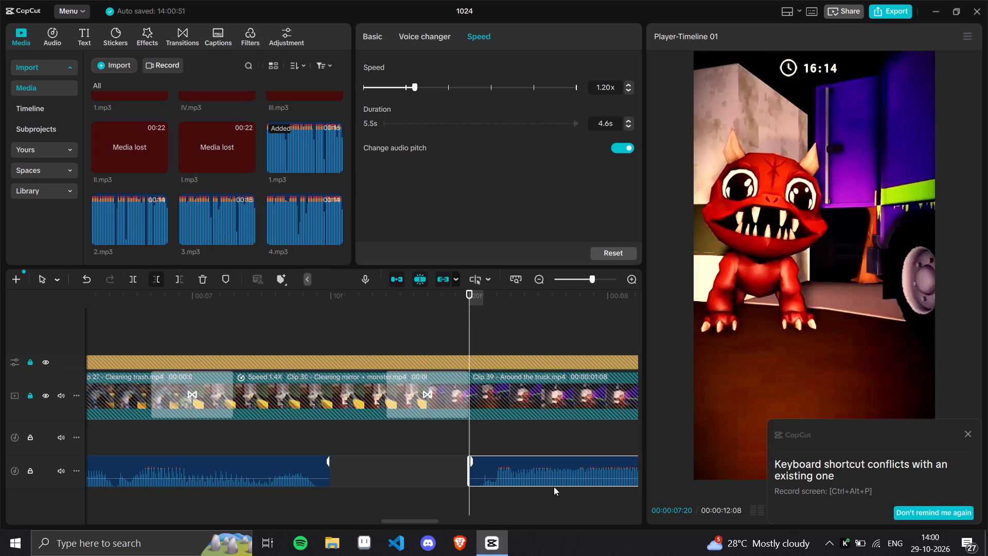
left_click_drag(534, 478, 403, 457)
key("ctrl+z")
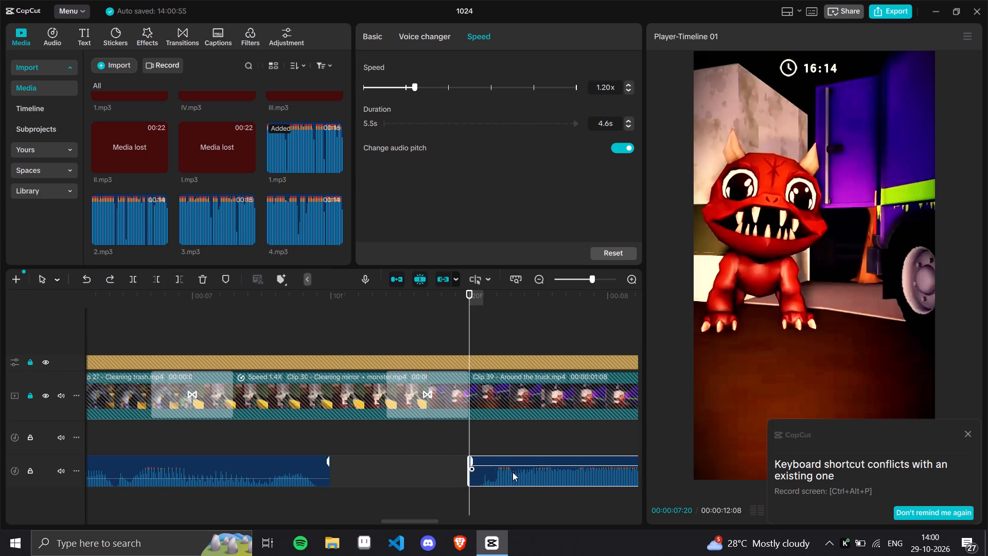
left_click_drag(519, 464, 366, 434)
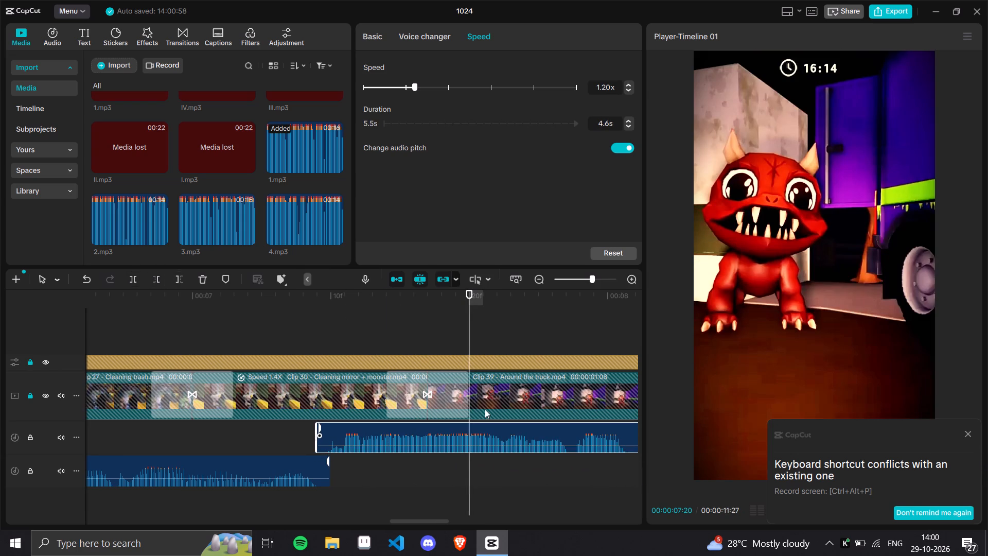
Split the third audio part at about 00:00:08:18, at the start of its silent gap.
left_click(575, 281)
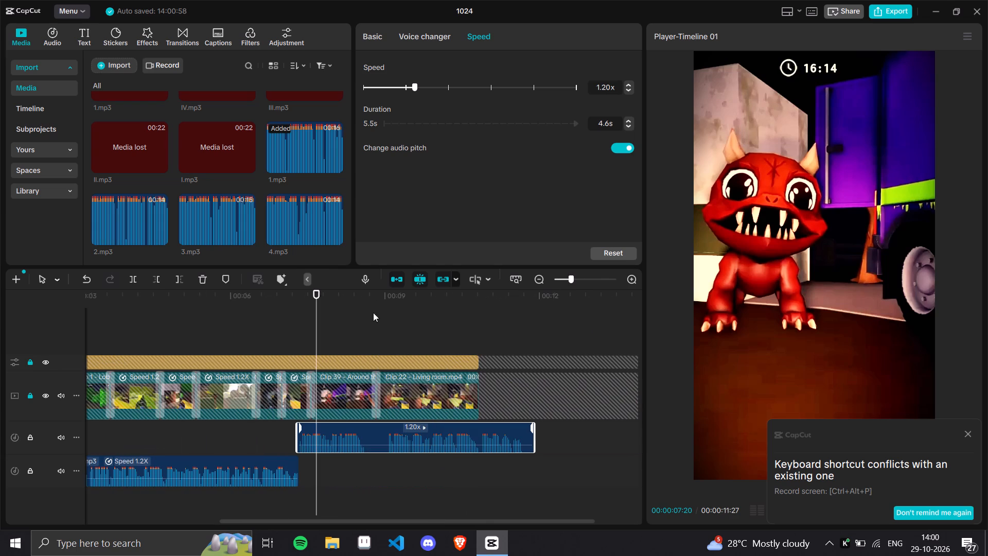
left_click(363, 299)
left_click_drag(588, 274, 596, 276)
left_click_drag(571, 278, 588, 280)
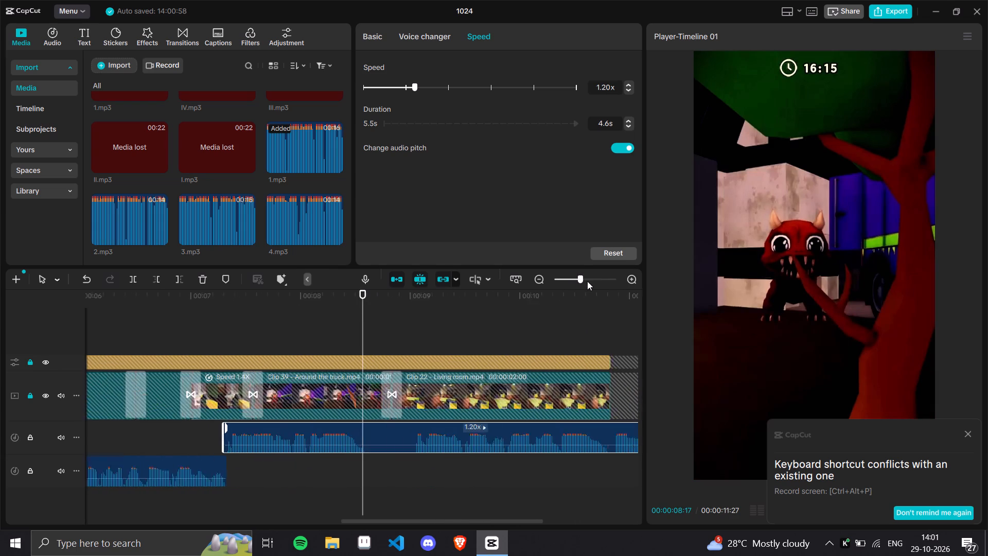
left_click_drag(362, 302, 374, 319)
left_click(136, 279)
Trim the last audio part's start to 00:00:09:01 and move it directly against the end of the preceding part.
left_click(494, 304)
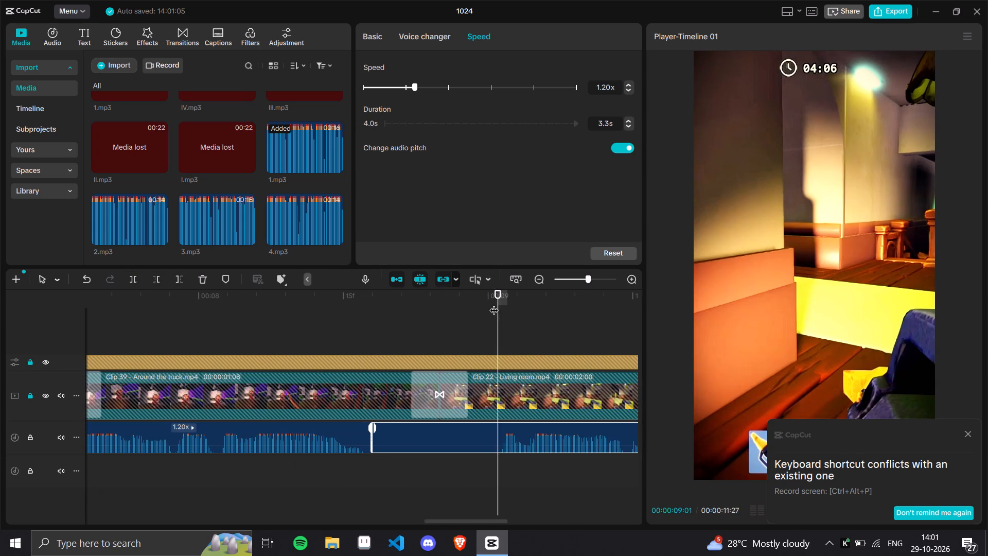
left_click(159, 281)
left_click_drag(552, 435, 433, 440)
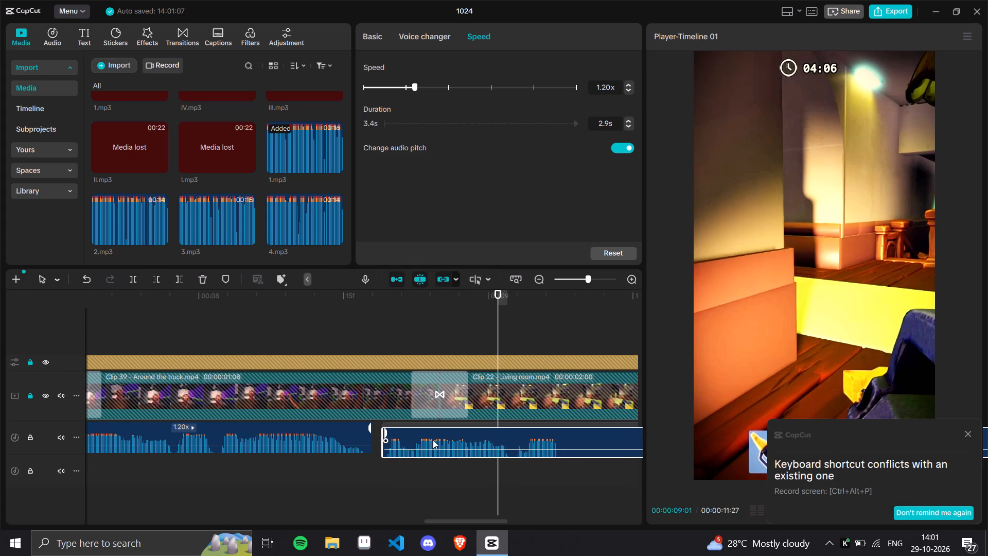
left_click_drag(433, 440, 428, 438)
Trim the silent tail off the last audio part at 00:00:11:07.
left_click_drag(496, 326, 527, 337)
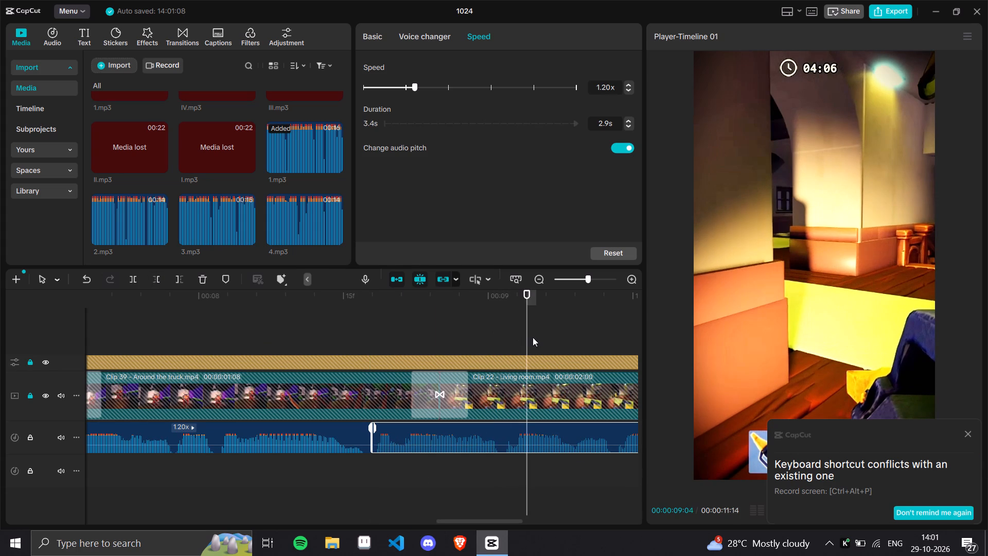
left_click_drag(531, 337, 646, 388)
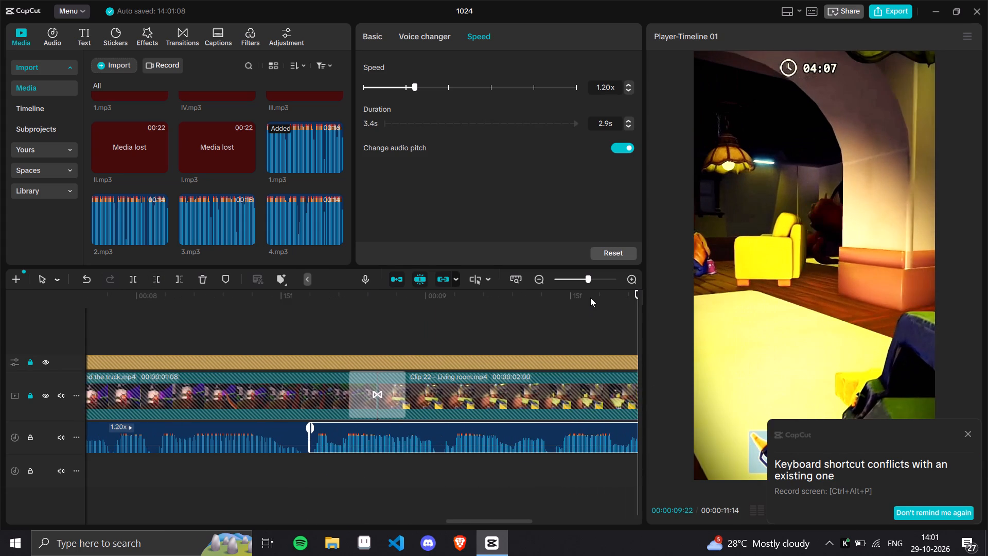
left_click(588, 294)
left_click_drag(590, 323, 682, 367)
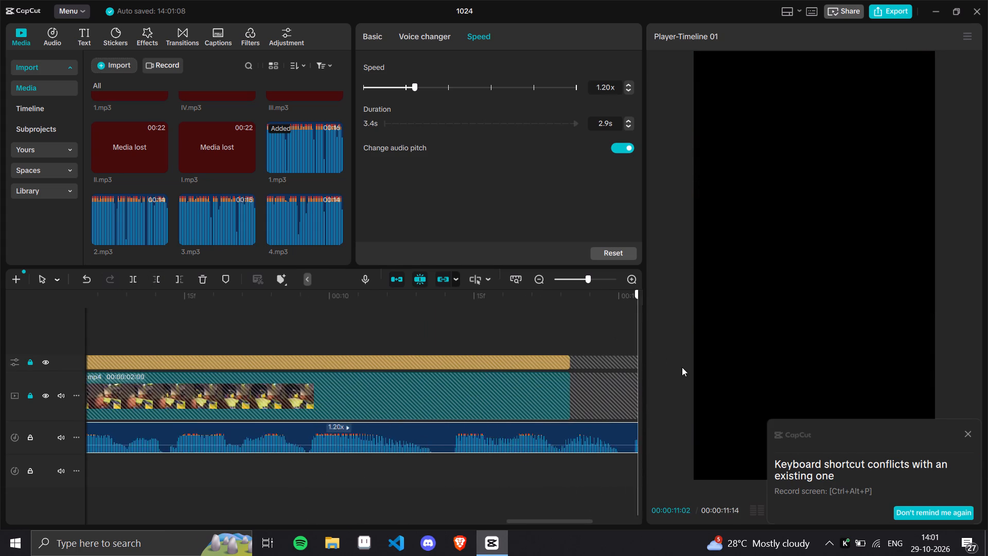
left_click_drag(682, 367, 540, 385)
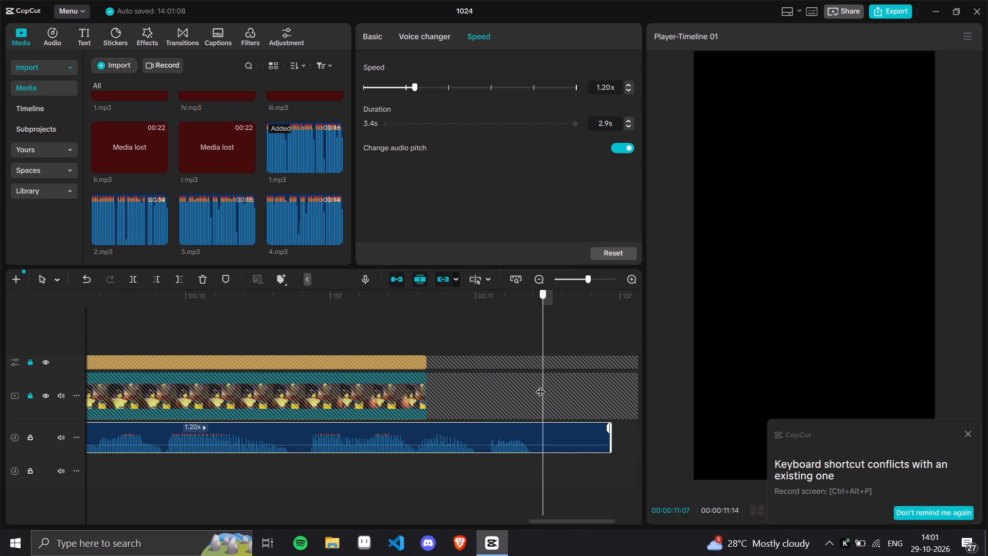
left_click_drag(540, 385, 550, 394)
left_click(538, 301)
left_click(175, 279)
Dismiss the shortcut conflict notification and play the edited timeline from the beginning.
left_click_drag(597, 282, 587, 282)
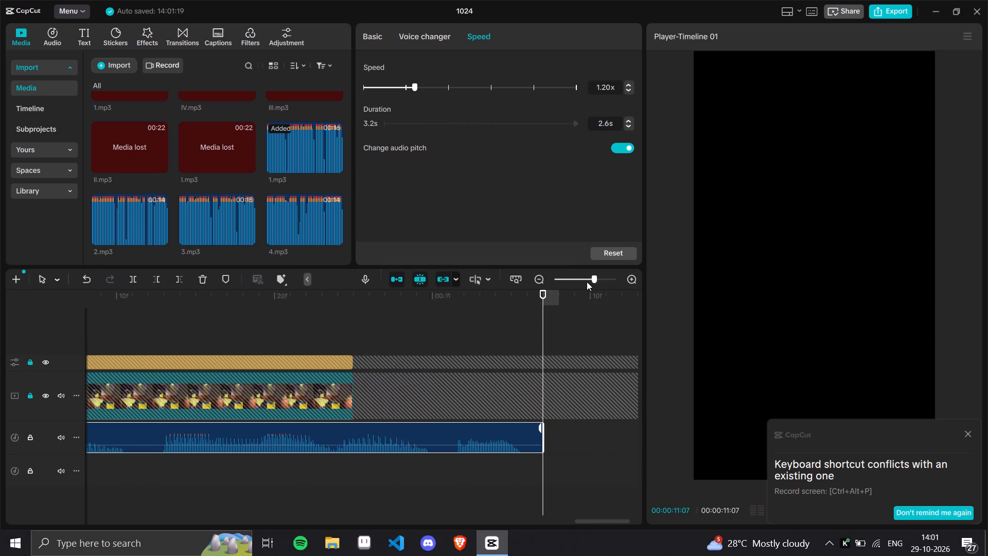
left_click_drag(587, 282, 561, 280)
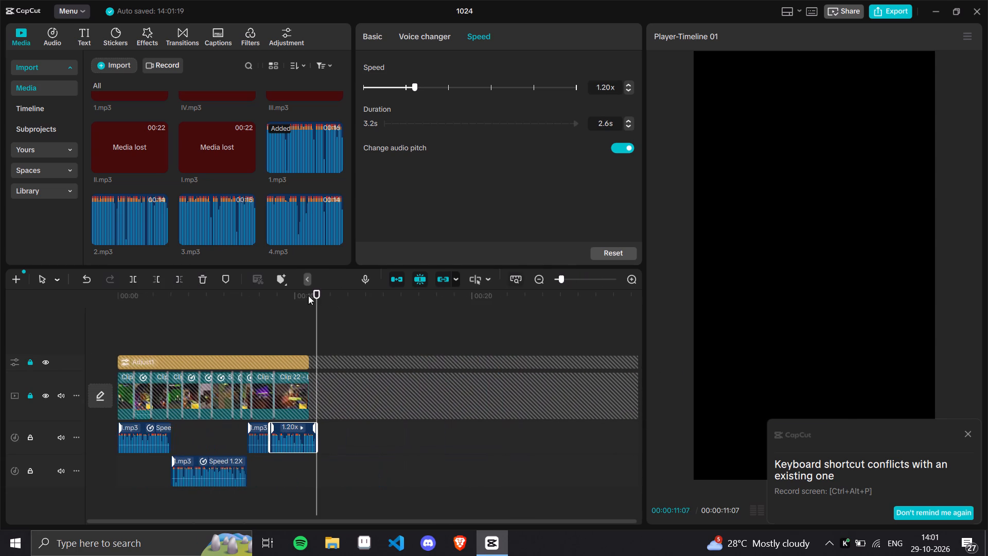
left_click_drag(294, 293, 0, 335)
left_click(968, 437)
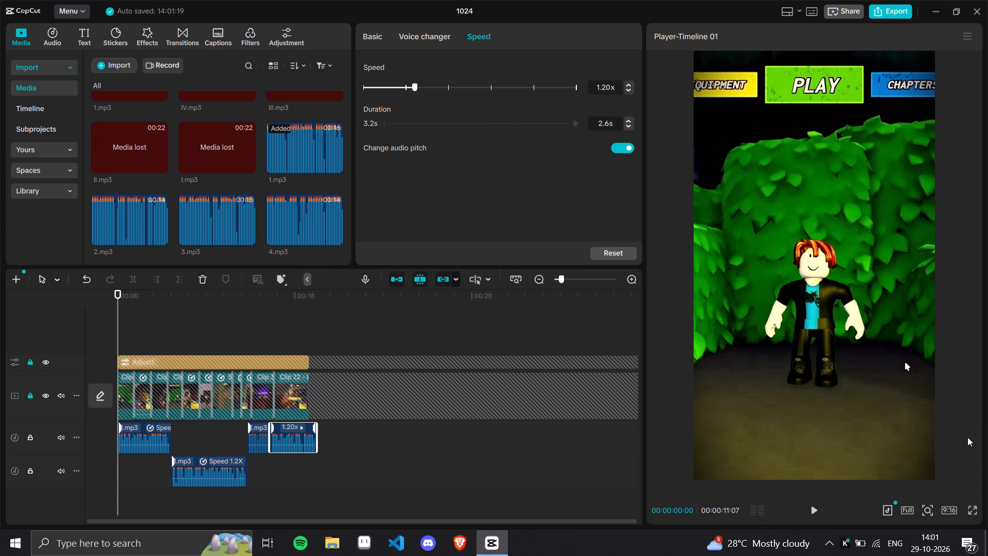
left_click_drag(810, 513, 815, 513)
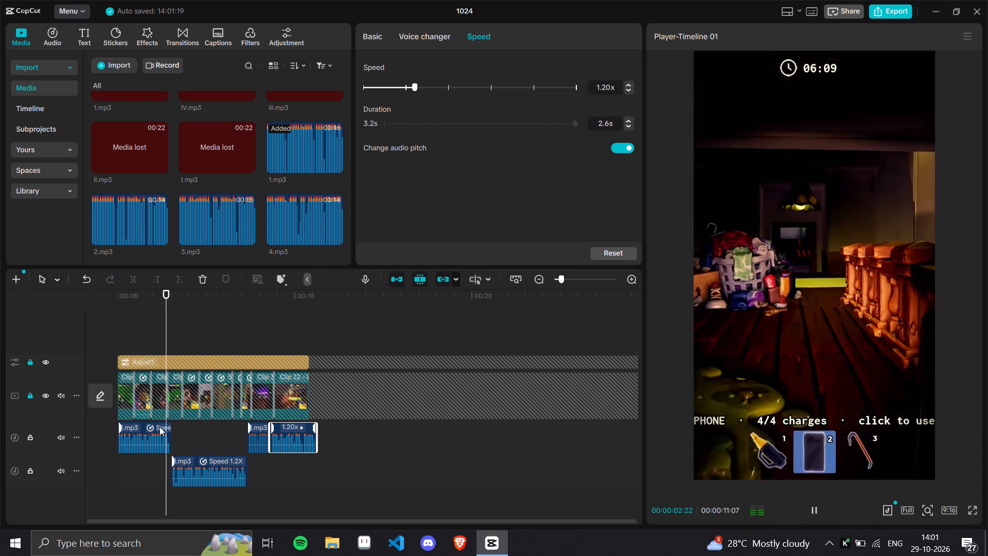
Set the speed of all four audio parts to 1.30x and stop the playback.
key("ctrl+a")
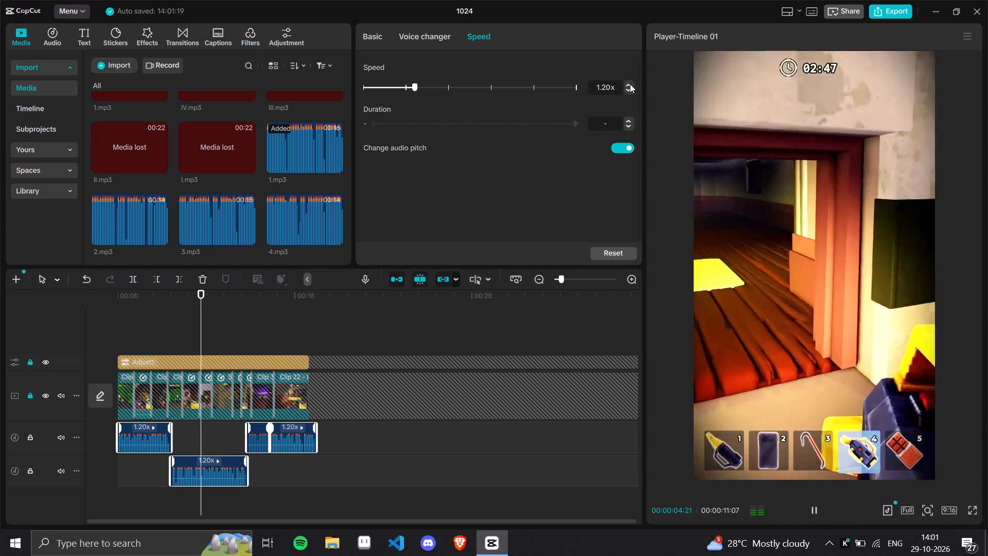
left_click(631, 84)
left_click(815, 507)
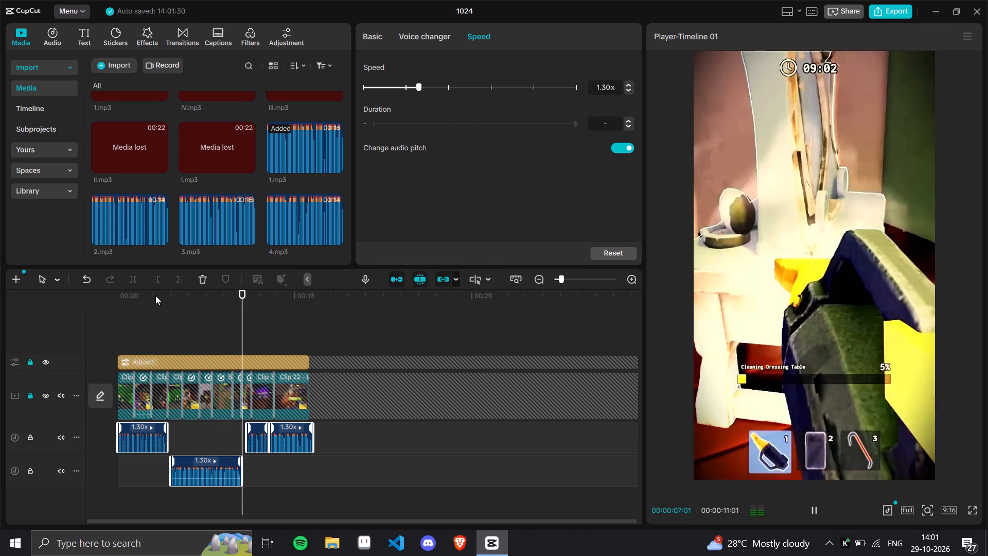
Move the second audio part to 00:00:02:24 so it starts directly at the end of the first part.
left_click_drag(155, 296, 166, 297)
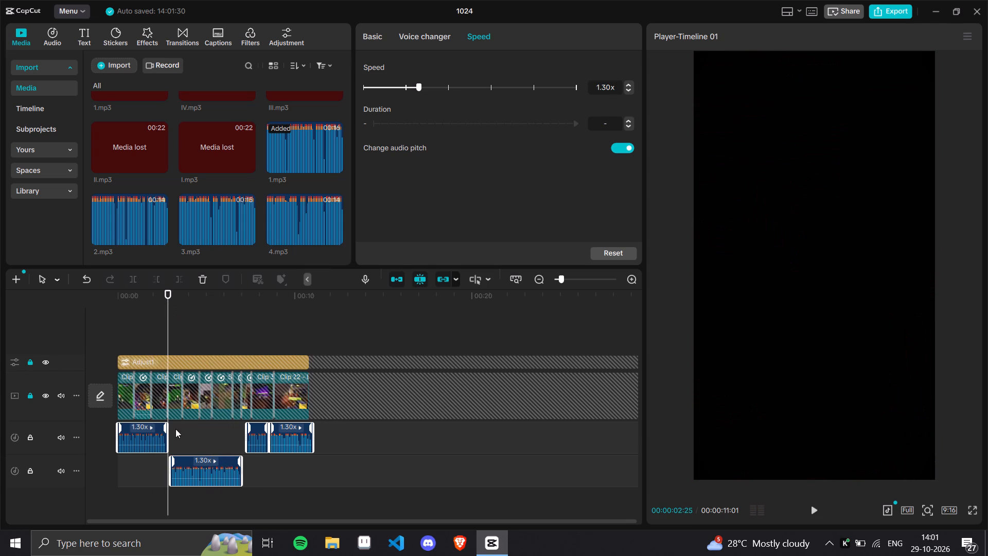
left_click(183, 437)
left_click_drag(569, 277, 579, 279)
left_click_drag(137, 291, 263, 358)
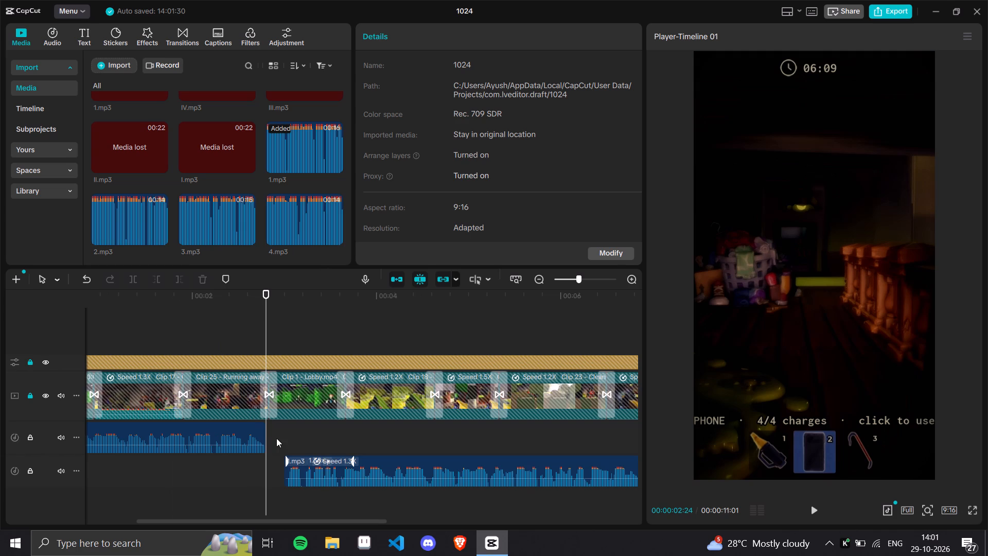
left_click_drag(302, 470, 281, 473)
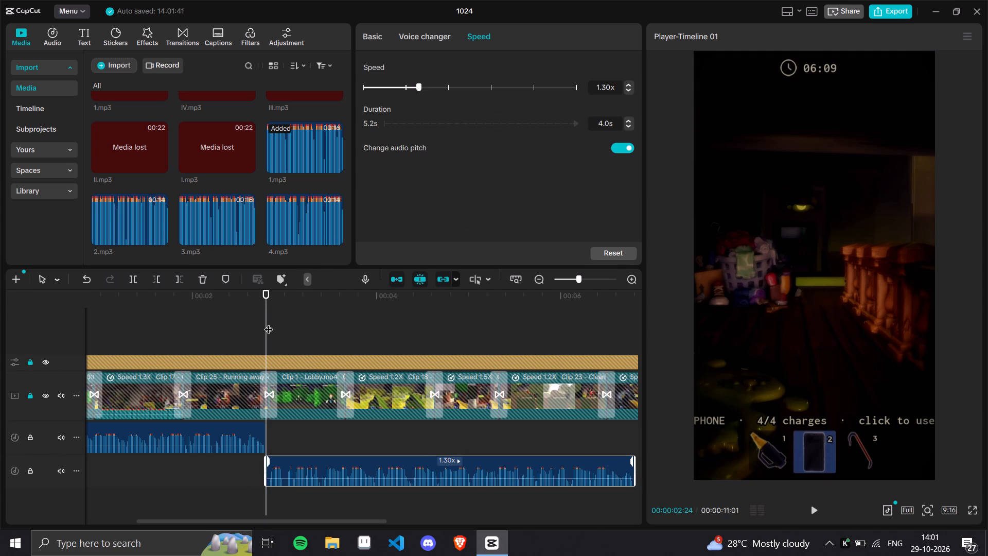
Move the third audio part to 00:00:06:24, directly against the end of the second part.
left_click_drag(269, 323, 343, 436)
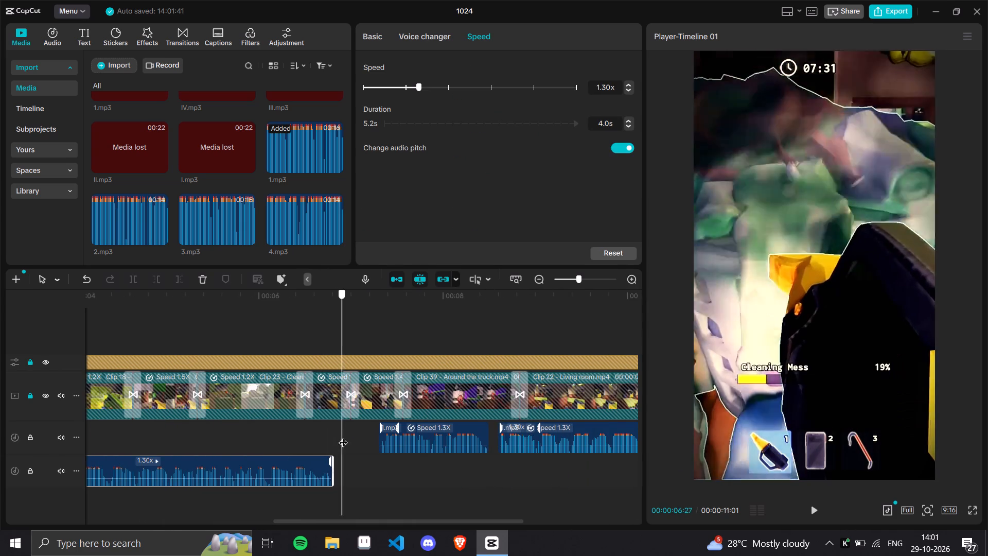
left_click_drag(343, 436, 334, 434)
left_click_drag(399, 433, 355, 432)
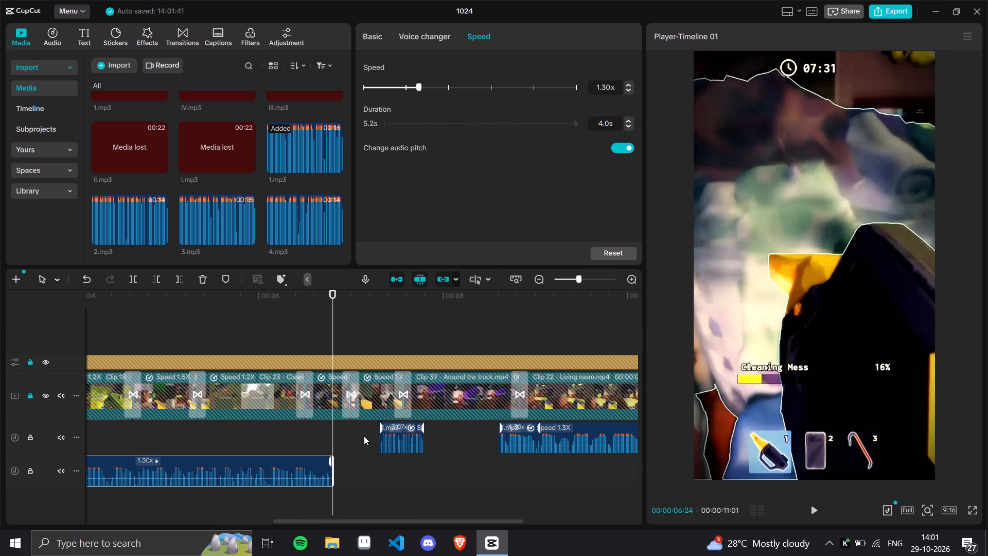
key("ctrl+z")
left_click_drag(408, 439, 358, 441)
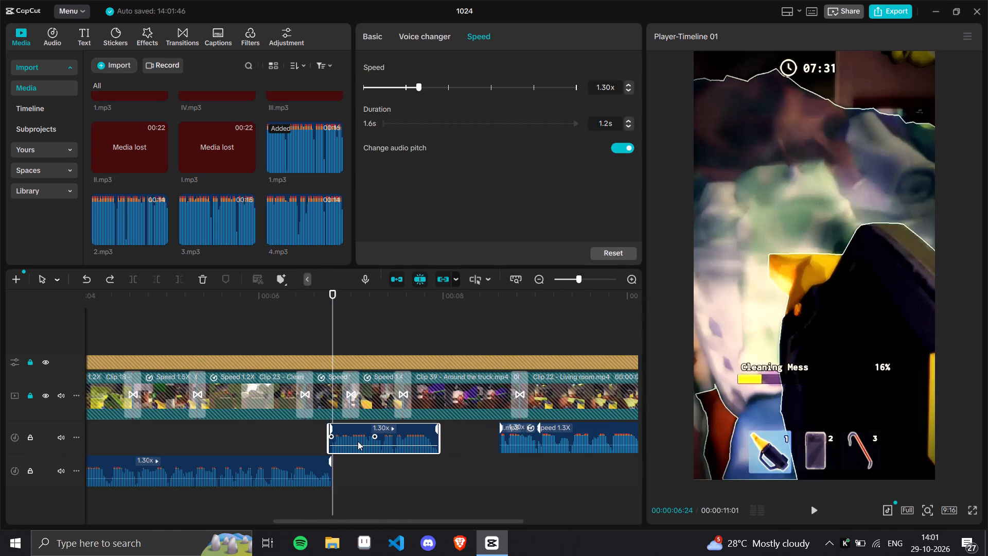
left_click_drag(358, 441, 361, 442)
Move the fourth audio part directly against the end of the third part.
left_click_drag(440, 294, 448, 297)
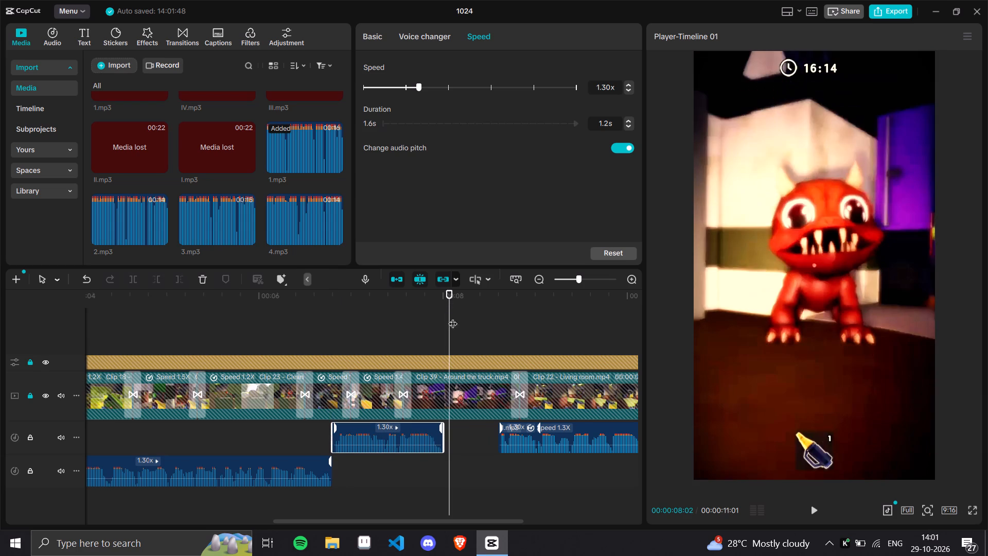
left_click_drag(511, 435, 452, 436)
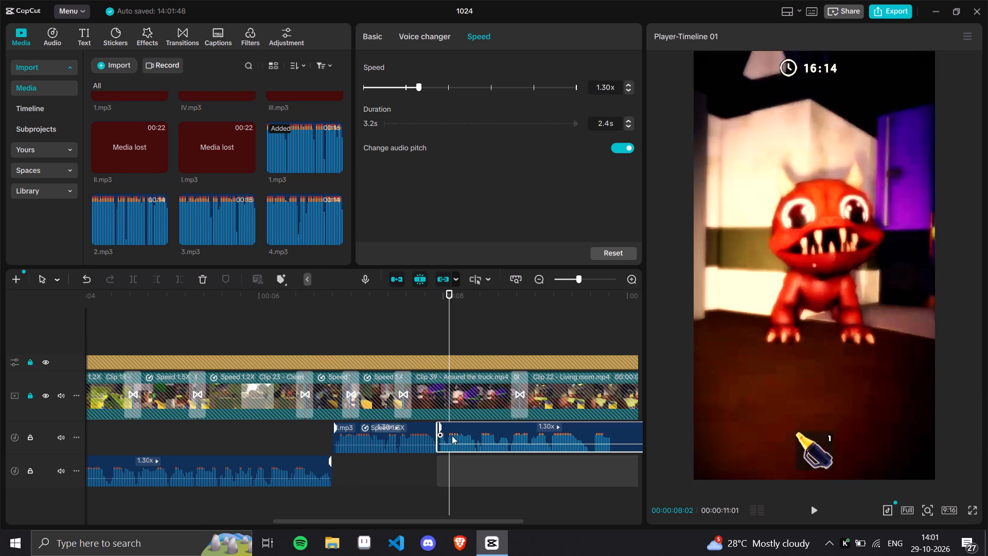
left_click_drag(452, 436, 453, 436)
Play the timeline from the beginning to check the joined audio parts against the video.
left_click_drag(450, 337, 630, 446)
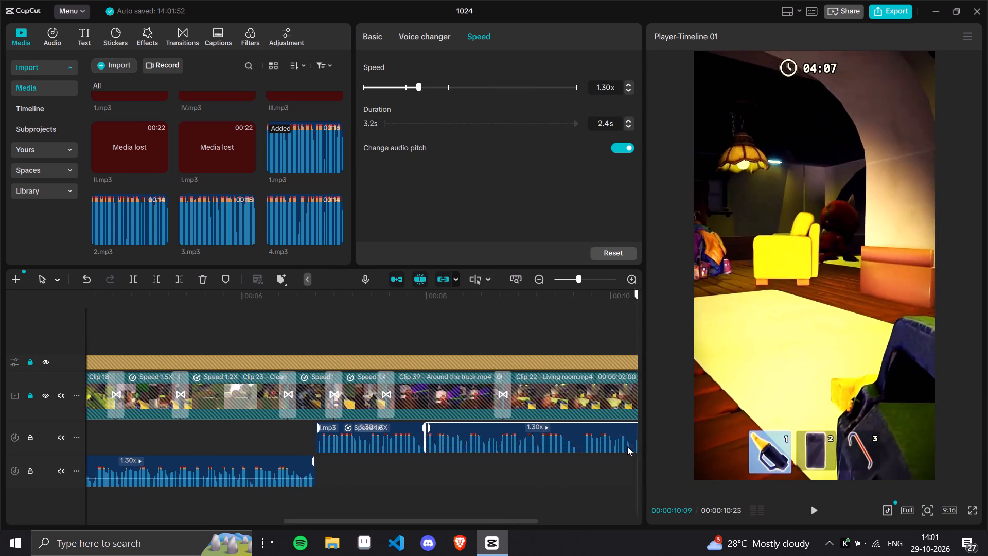
left_click_drag(582, 282, 567, 281)
left_click_drag(325, 302, 298, 296)
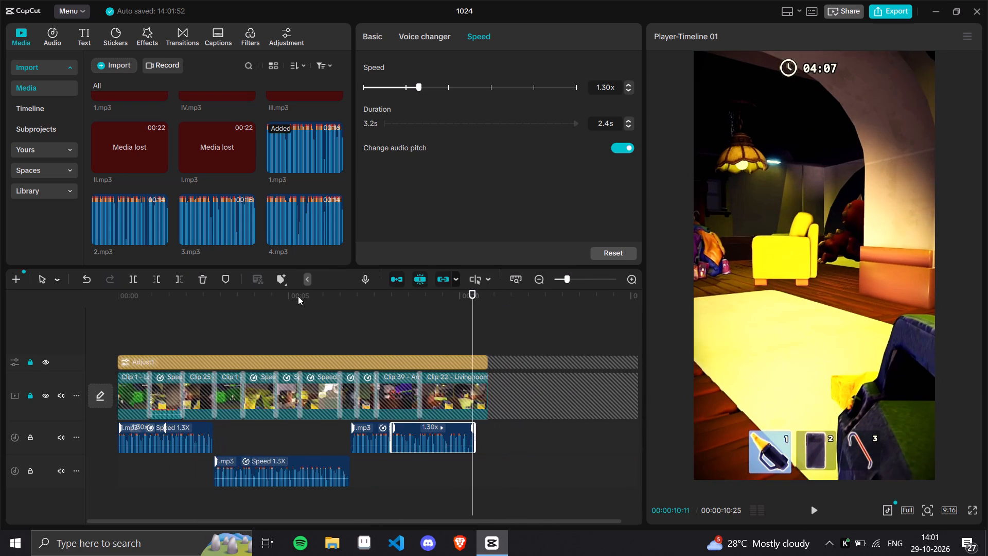
left_click_drag(298, 296, 0, 289)
left_click(811, 512)
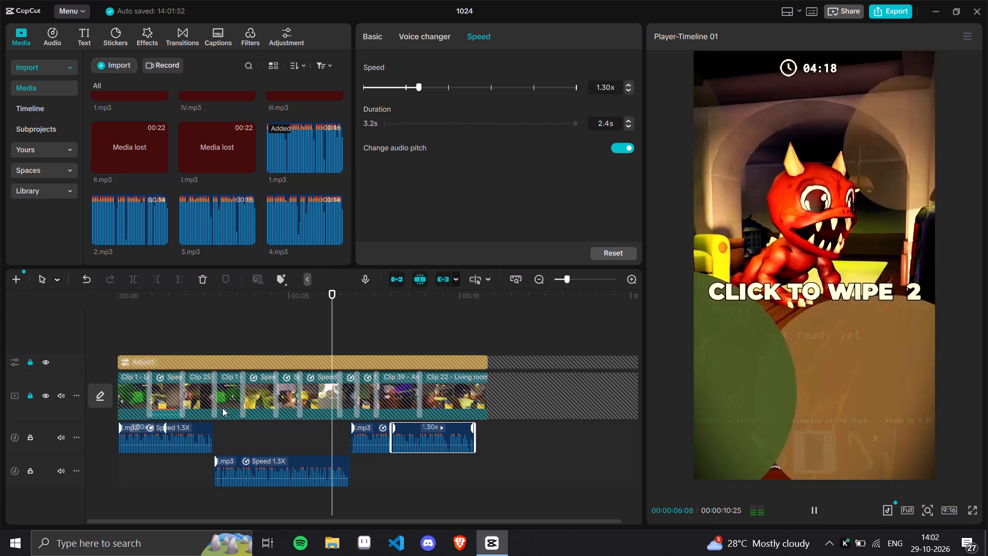
scroll(288, 176, "down", 2)
scroll(299, 204, "up", 2)
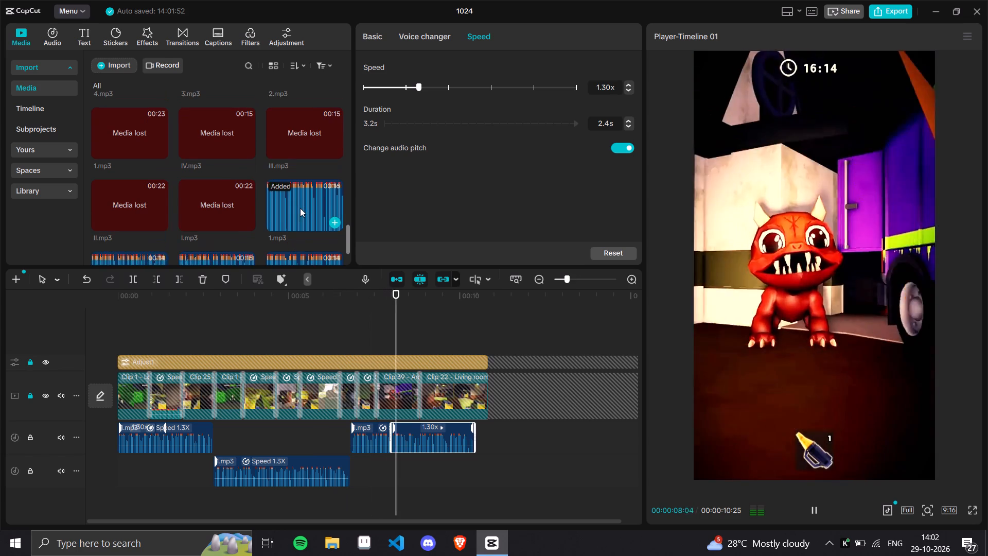
scroll(300, 208, "down", 3)
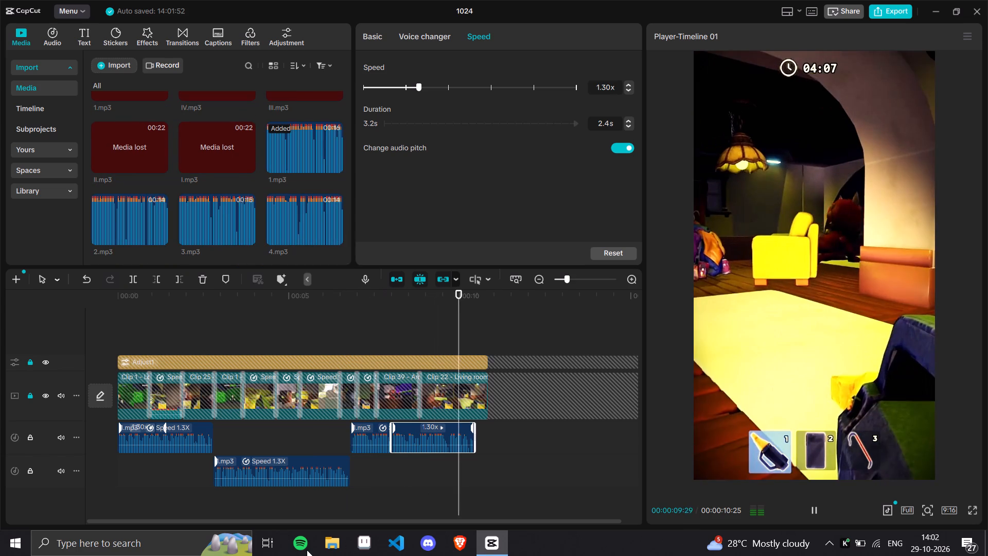
Switch to File Explorer, listen to 1.mp3 from the Scrub or Die folder, and close the player.
left_click(327, 546)
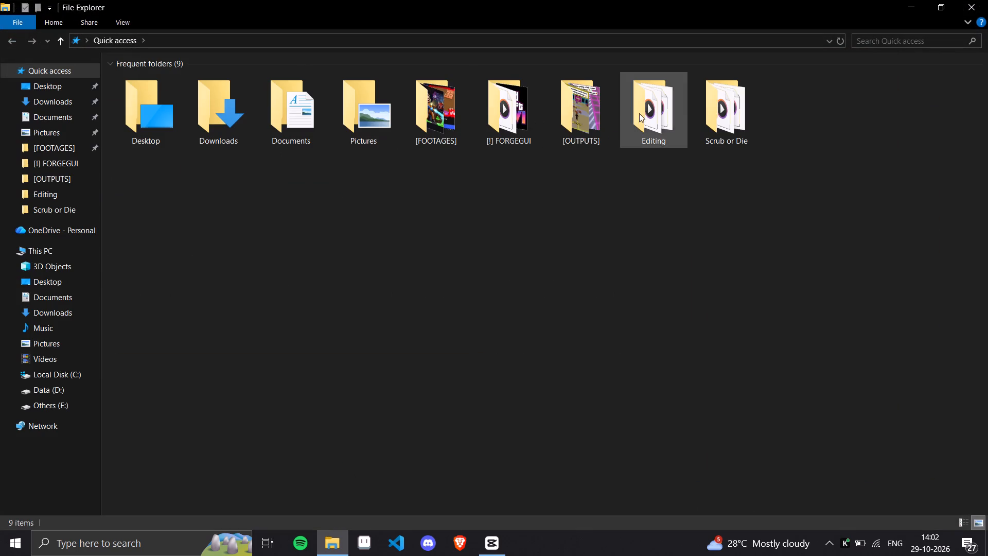
double_click(715, 106)
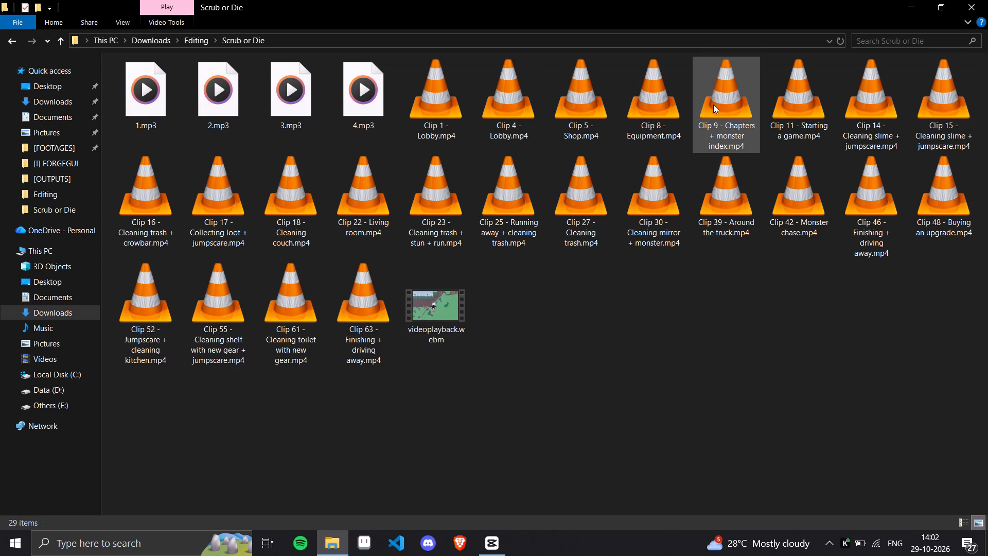
double_click(153, 112)
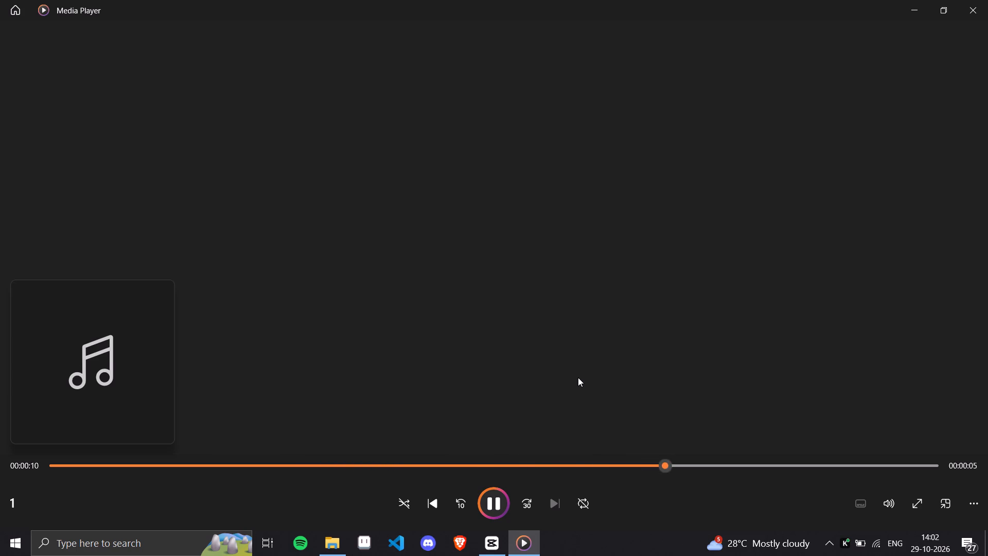
left_click(987, 0)
Switch back to CapCut and play the timeline from the beginning.
left_click(499, 545)
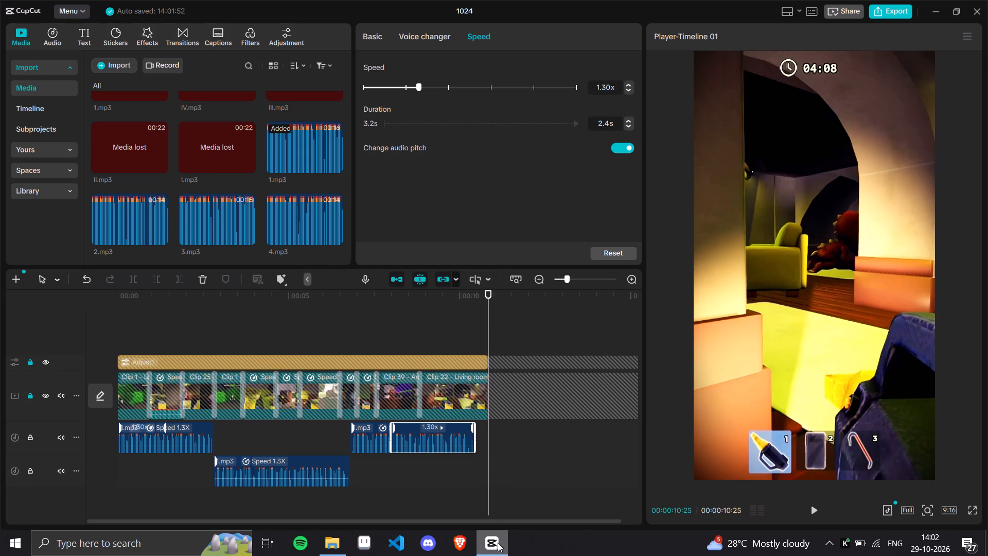
left_click_drag(463, 291, 0, 314)
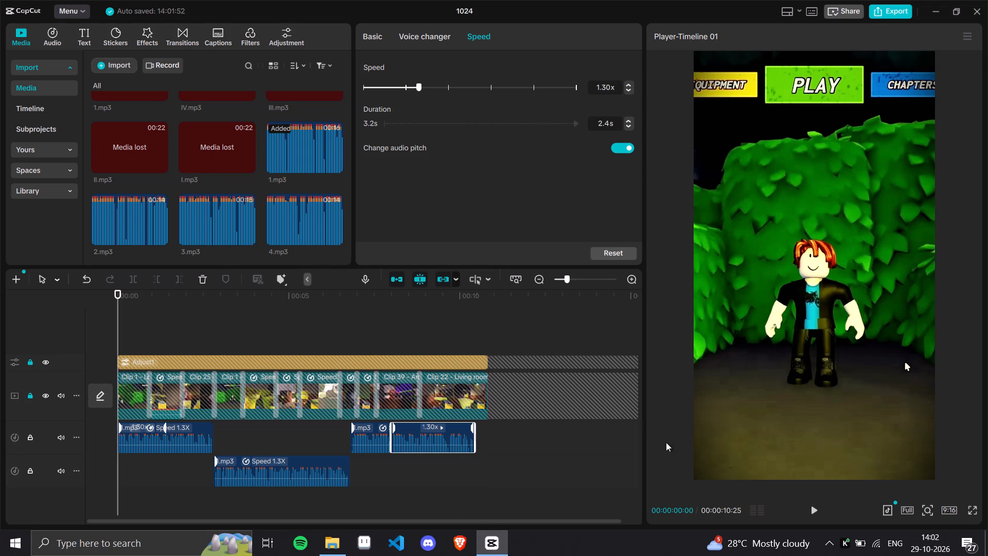
left_click(815, 509)
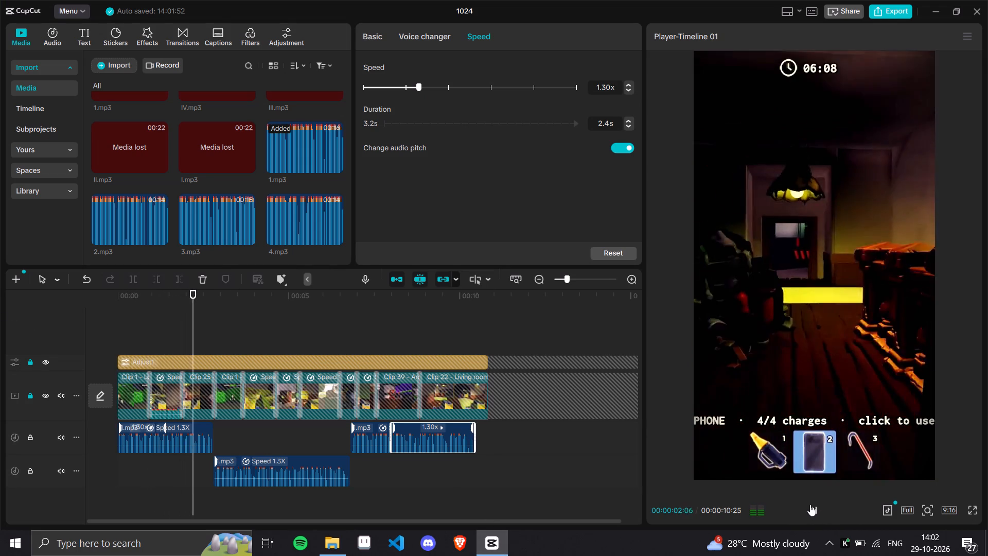
Unlock the video track and extend the end of the 1.3X Clip 17 to the end of the first audio part.
left_click(29, 396)
left_click(178, 291)
left_click(166, 401)
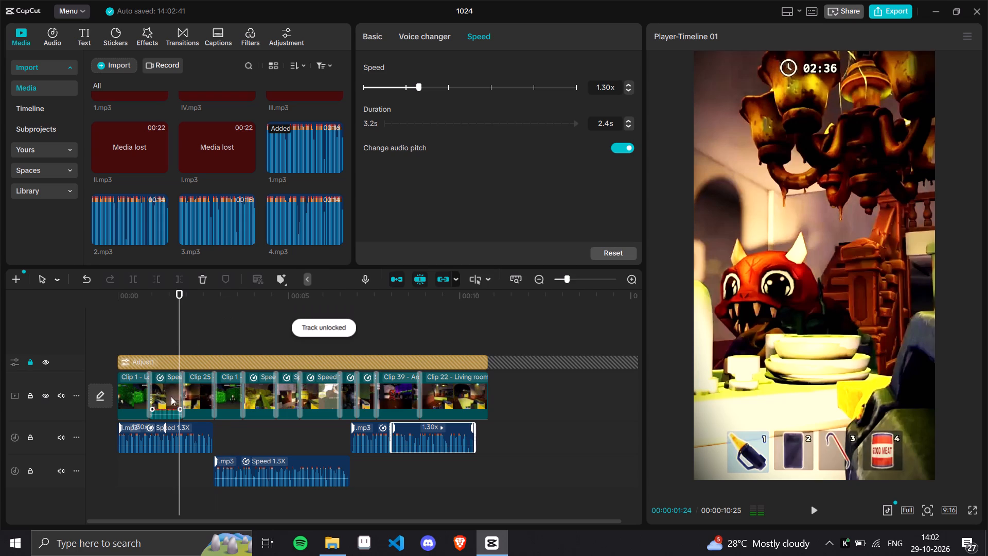
left_click_drag(580, 281, 587, 281)
left_click(570, 278)
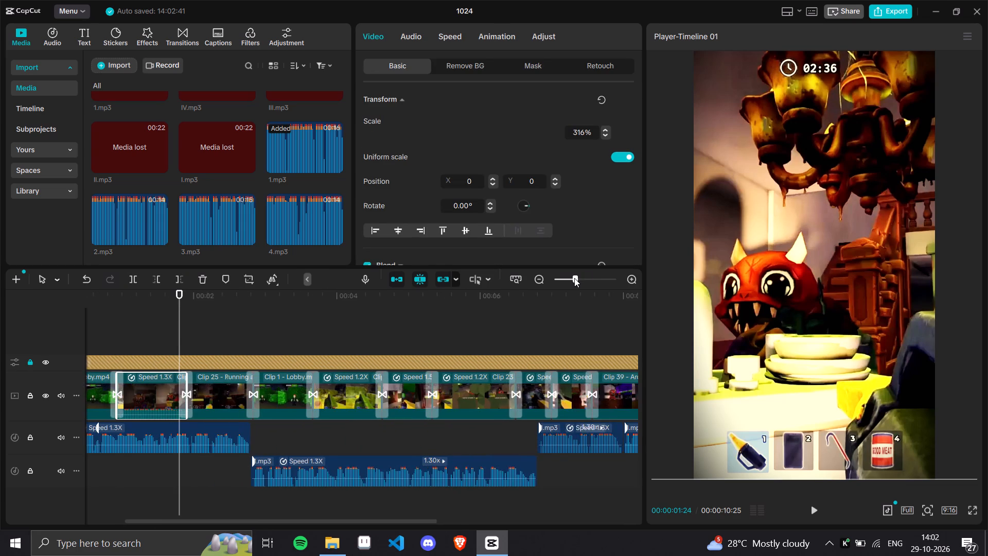
left_click(813, 507)
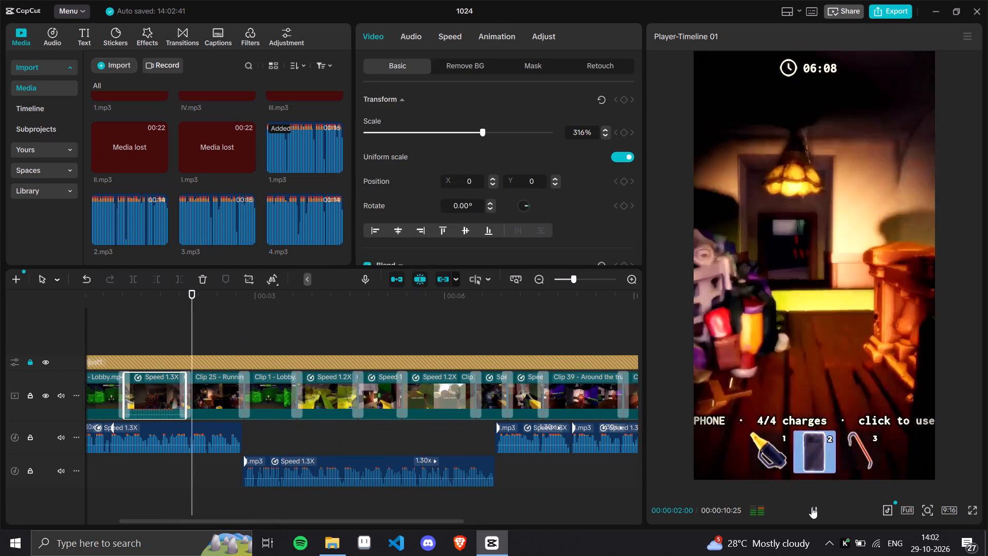
left_click(811, 507)
left_click(811, 507)
left_click(812, 507)
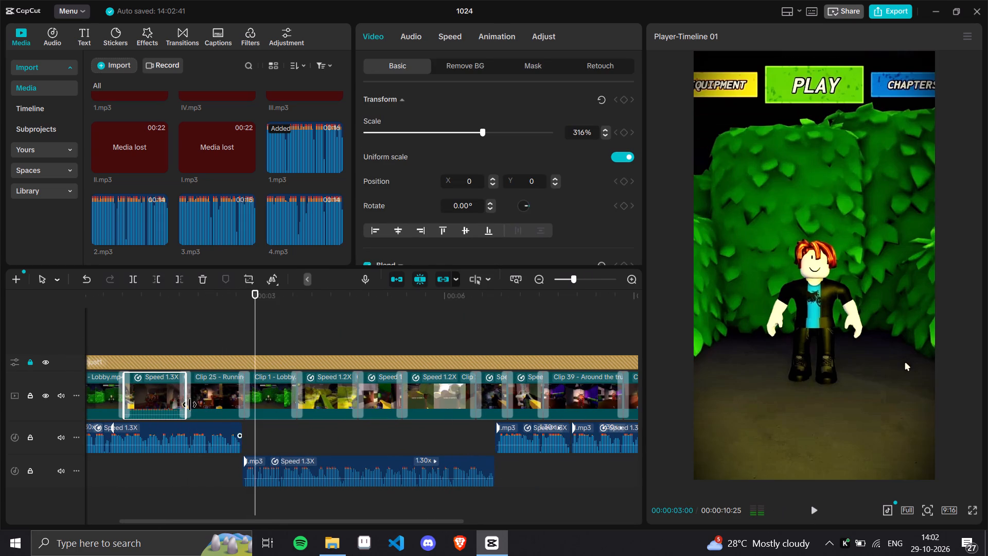
left_click_drag(184, 393, 240, 401)
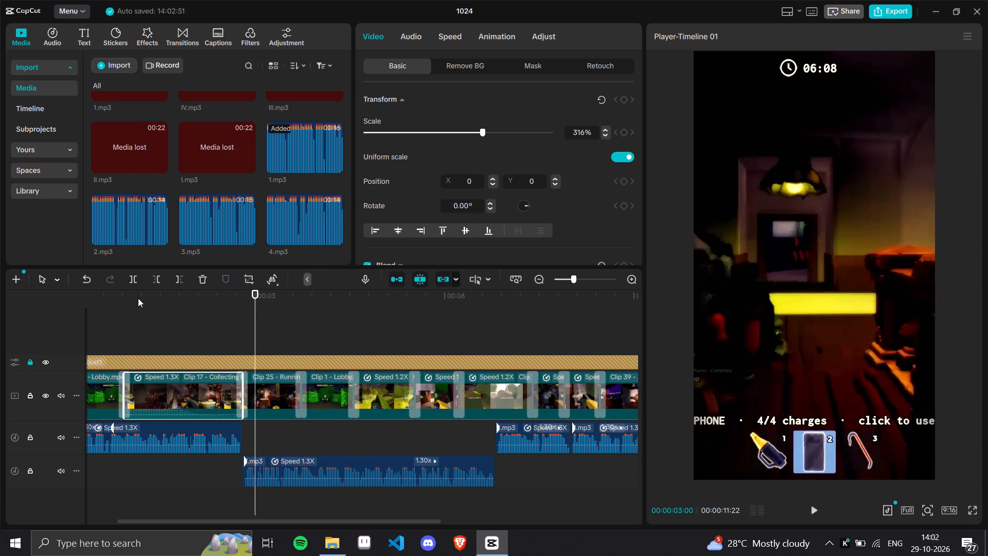
Play back the section around the extended Clip 17 and again from the start of the second audio part.
left_click(133, 297)
left_click(806, 514)
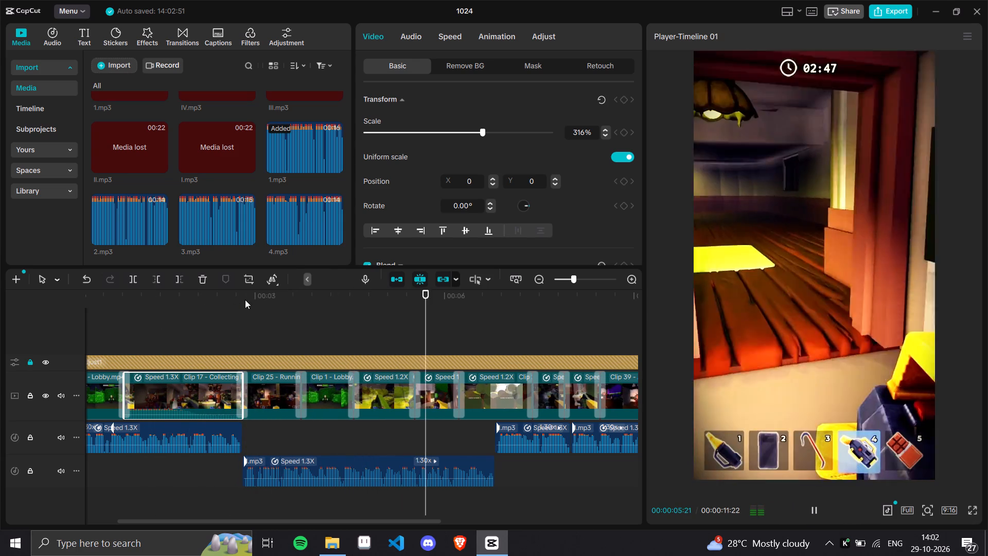
left_click(245, 300)
left_click(809, 514)
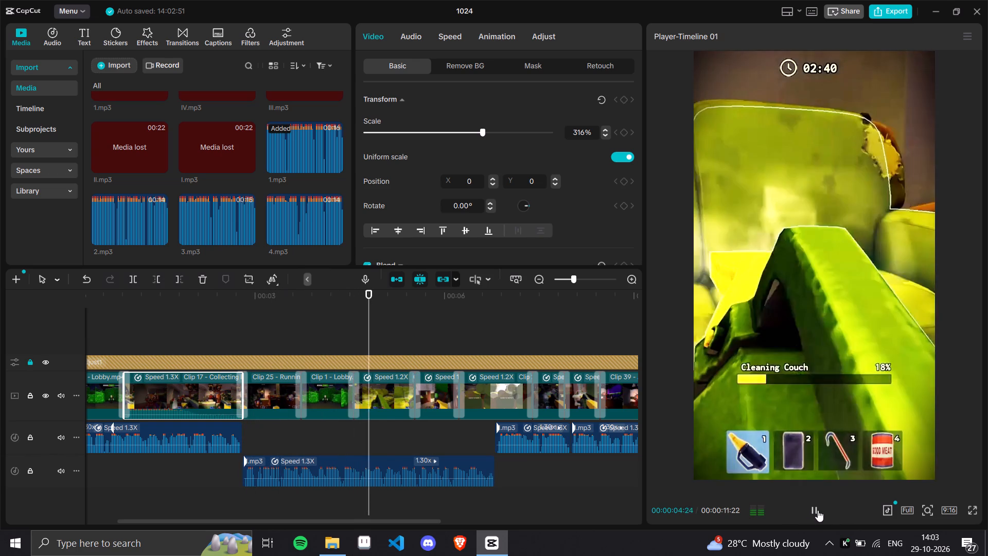
Find the matching point in the narration and extend the end of the second Clip 1 - Lobby clip to about 00:00:05.
left_click(344, 310)
left_click(350, 300)
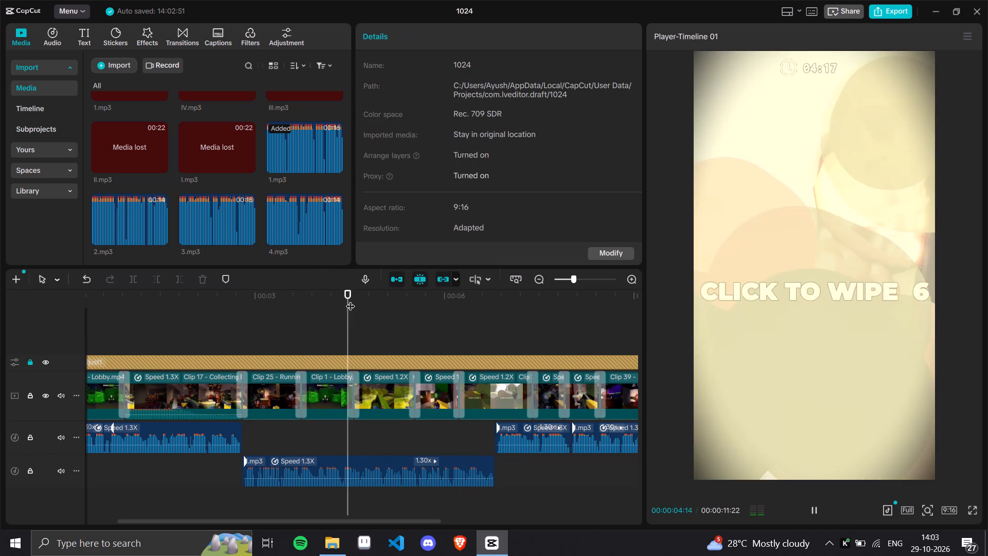
left_click(806, 515)
left_click(808, 514)
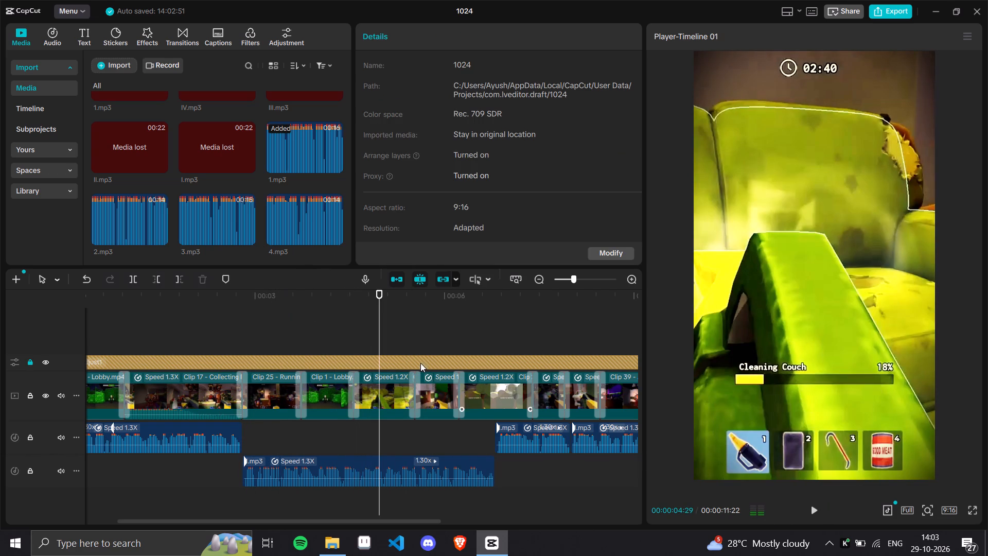
left_click_drag(378, 326, 385, 329)
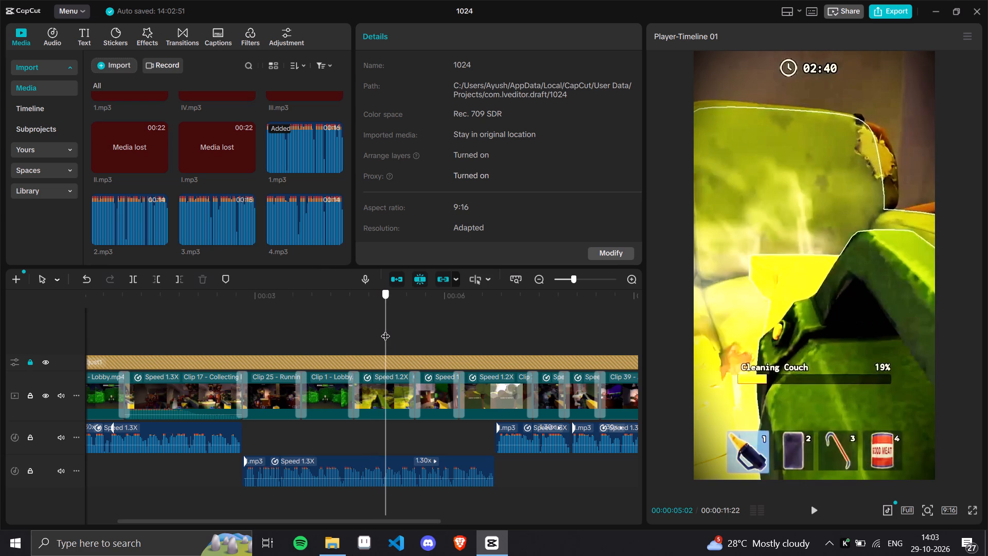
left_click_drag(385, 329, 383, 332)
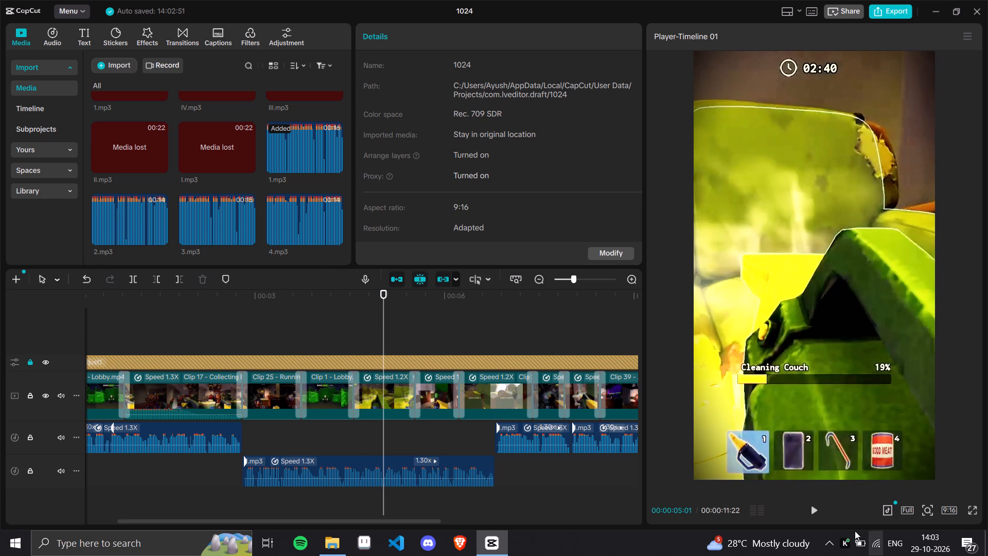
left_click(824, 515)
left_click(814, 513)
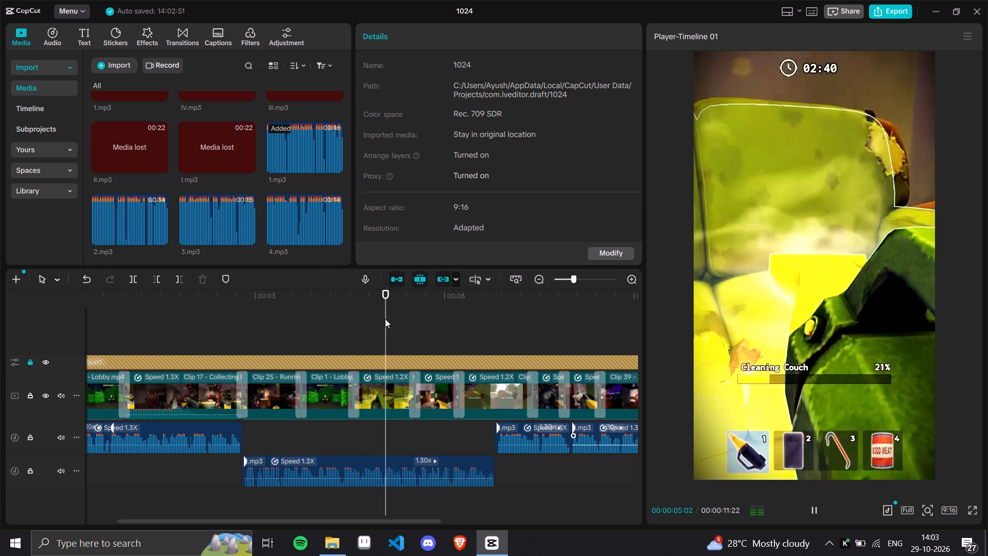
left_click(387, 293)
left_click(330, 383)
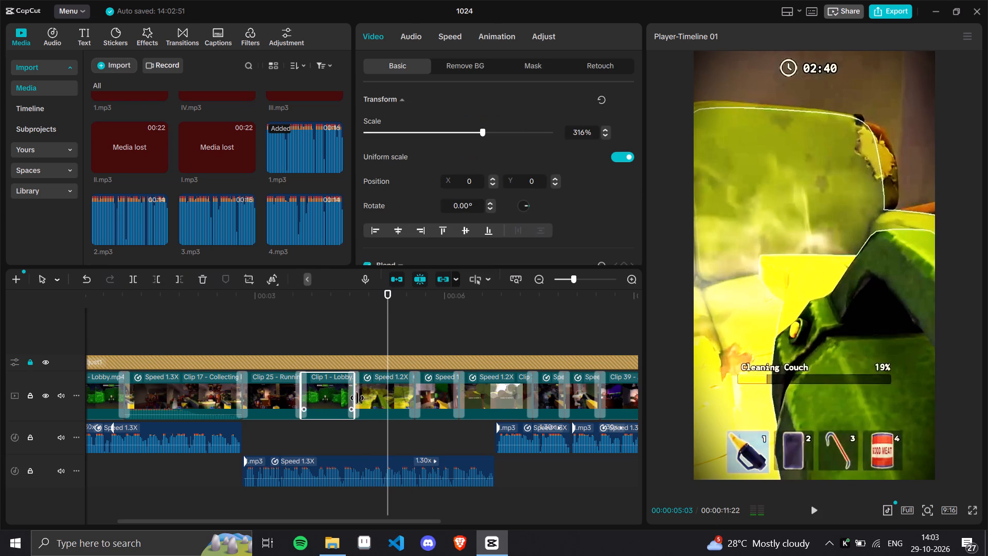
left_click_drag(356, 398, 382, 407)
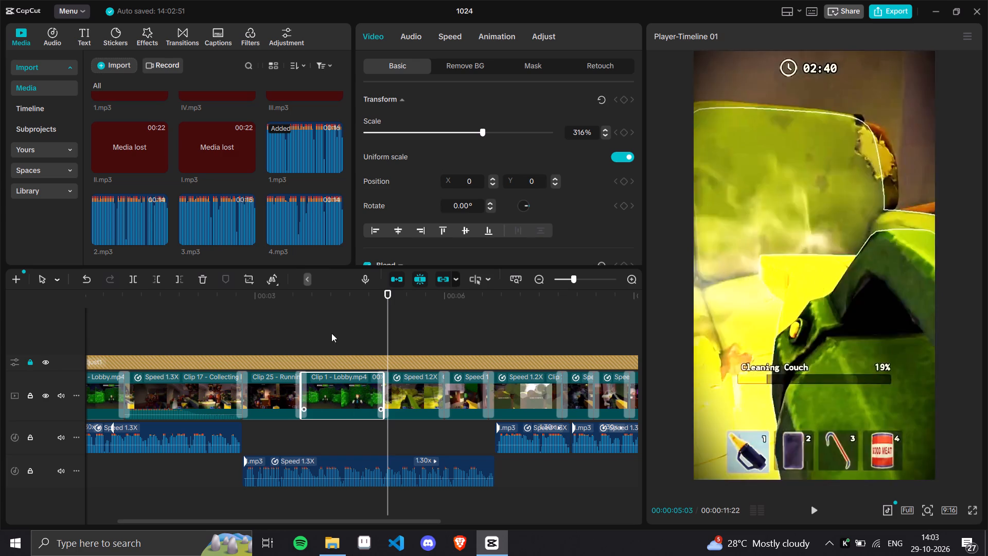
Move the 1.2X couch-cleaning clip directly after the 1.3X Clip 17, and Clip 25 directly after the second Clip 1 - Lobby.
left_click_drag(304, 300, 281, 300)
left_click_drag(399, 387, 314, 353)
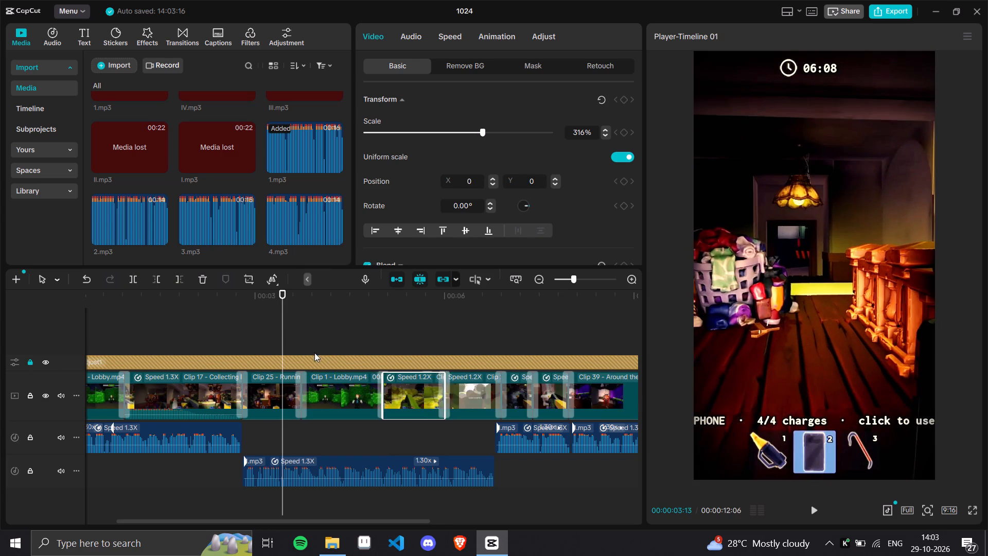
left_click_drag(314, 353, 255, 392)
left_click_drag(319, 394, 342, 372)
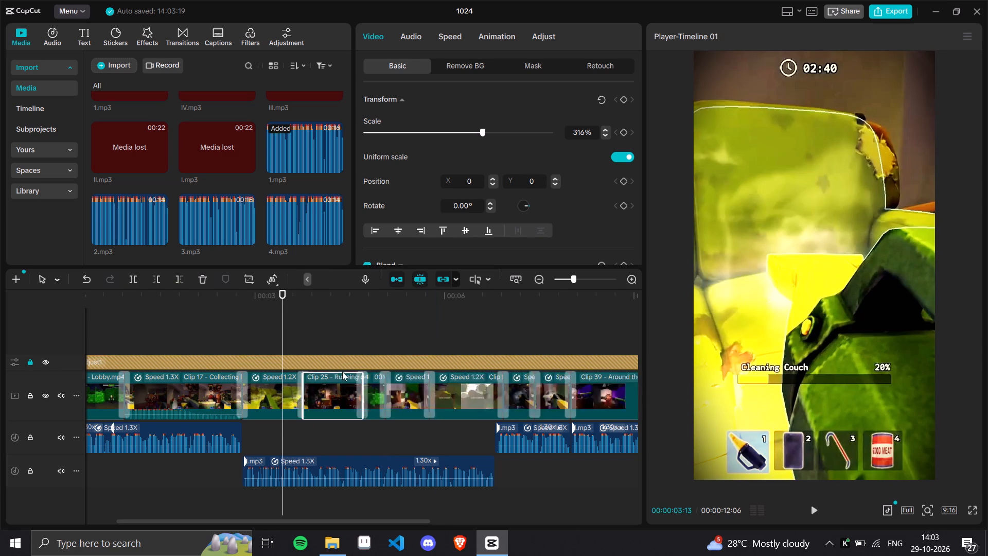
left_click_drag(342, 372, 400, 400)
Play from the second audio part, then reorder the following clips as 1.2X Clip 23, the short sped-up clip, and Clip 25.
left_click(244, 304)
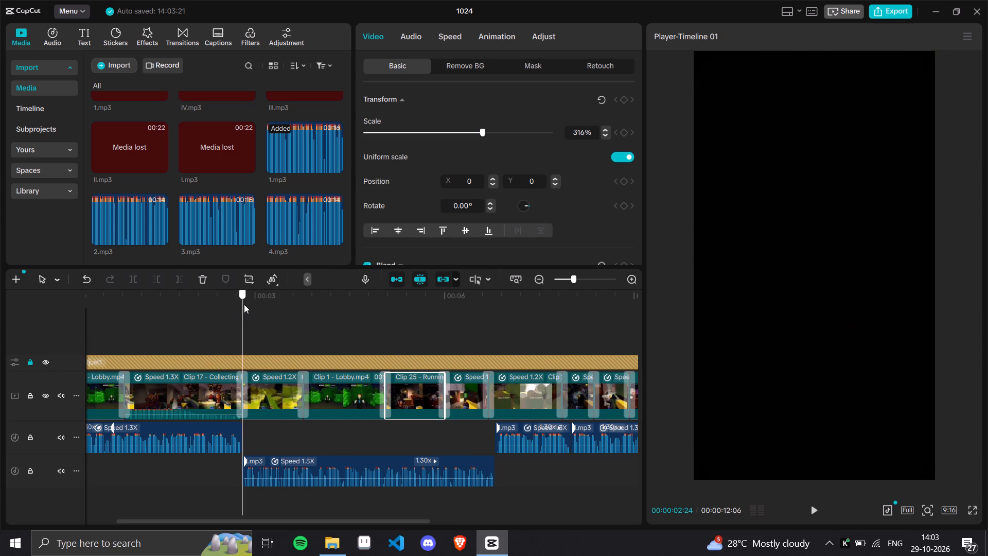
left_click(808, 512)
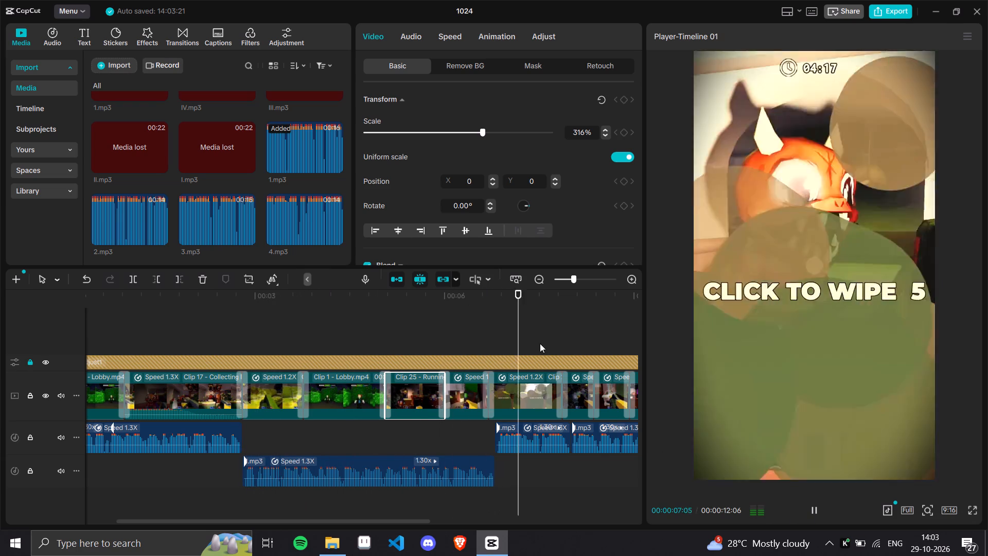
left_click_drag(463, 328, 458, 320)
left_click(461, 307)
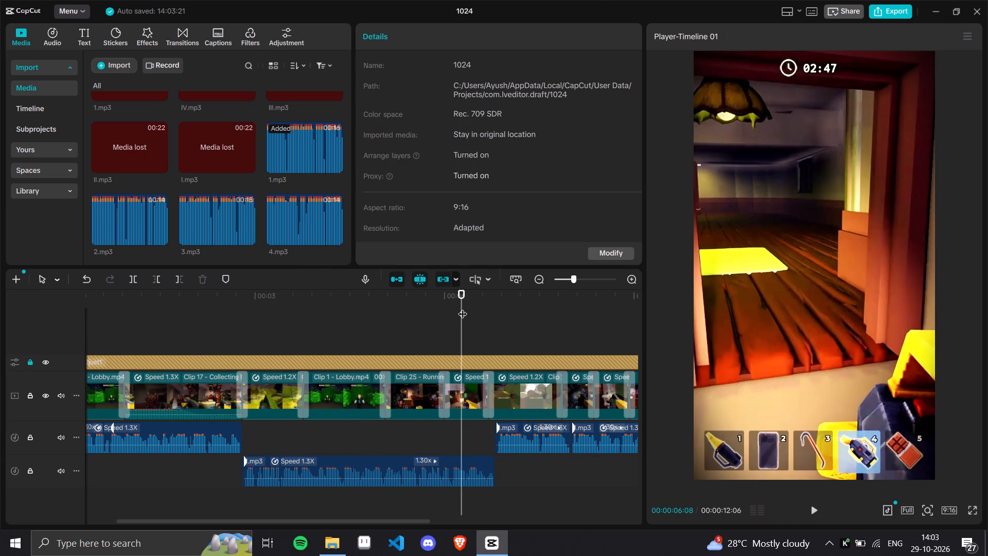
left_click_drag(463, 307, 502, 327)
left_click_drag(532, 386, 427, 380)
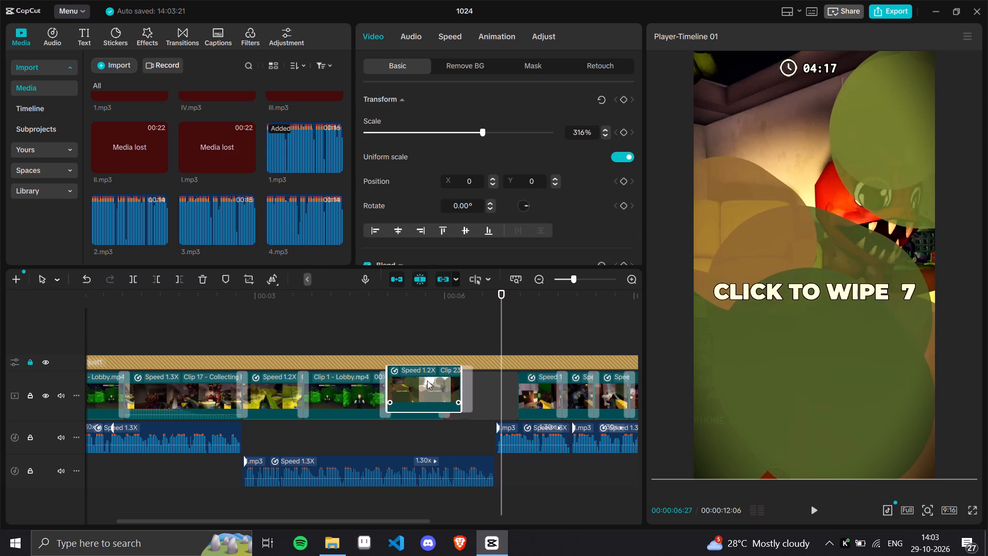
left_click_drag(427, 380, 418, 385)
left_click_drag(418, 393, 485, 396)
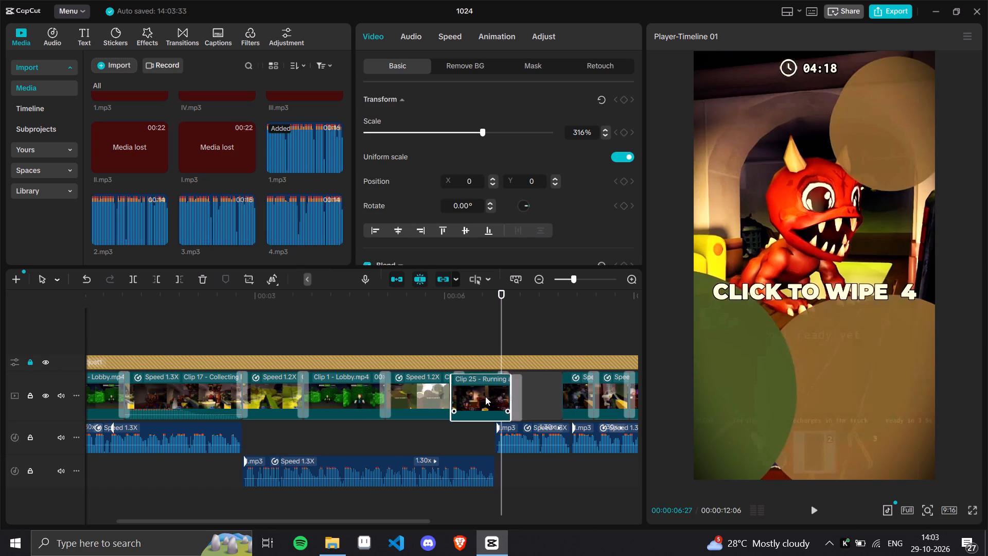
left_click_drag(485, 396, 482, 396)
Play from 00:00:05:05 to the narration's end and delete the closing Clip 22 - Living room.
left_click(396, 306)
left_click(393, 306)
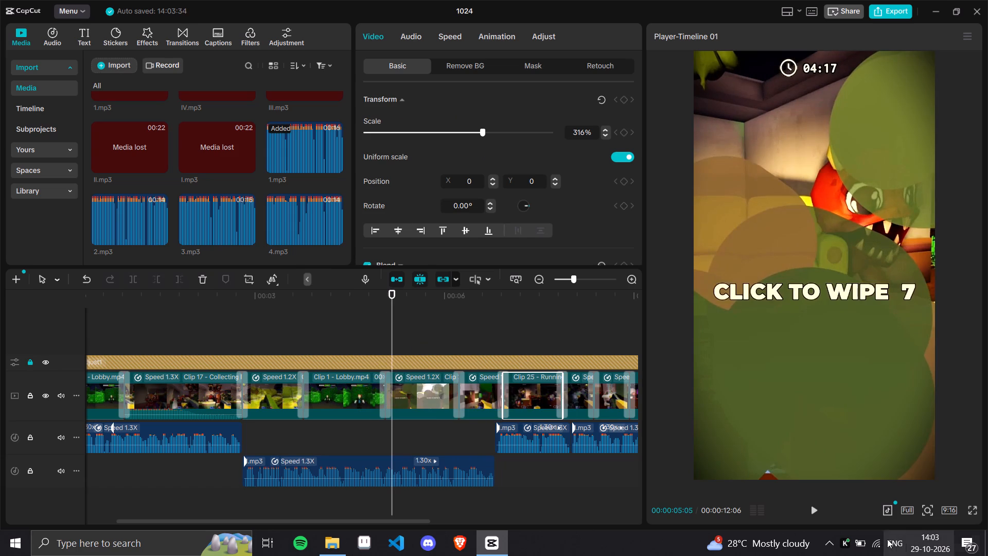
left_click(821, 517)
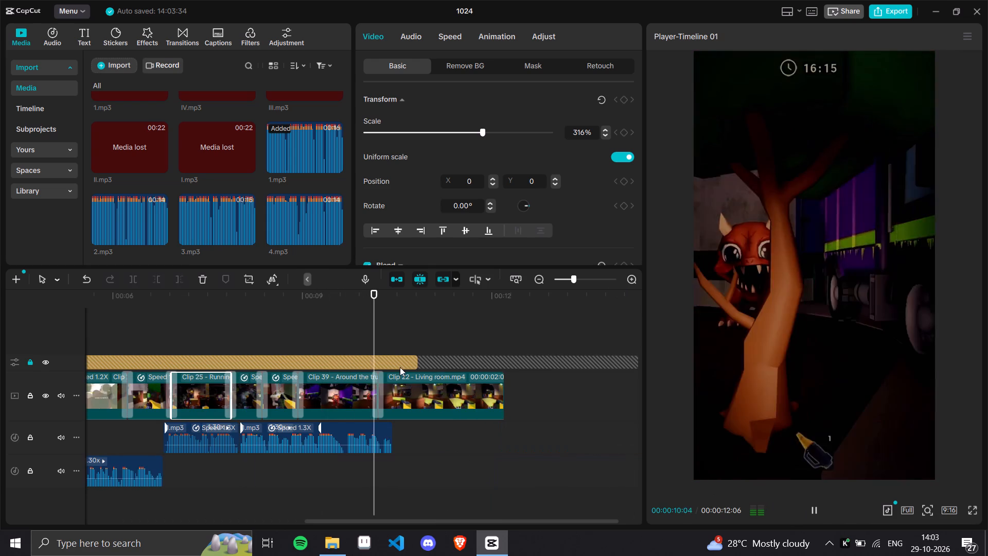
left_click(390, 305)
left_click(411, 385)
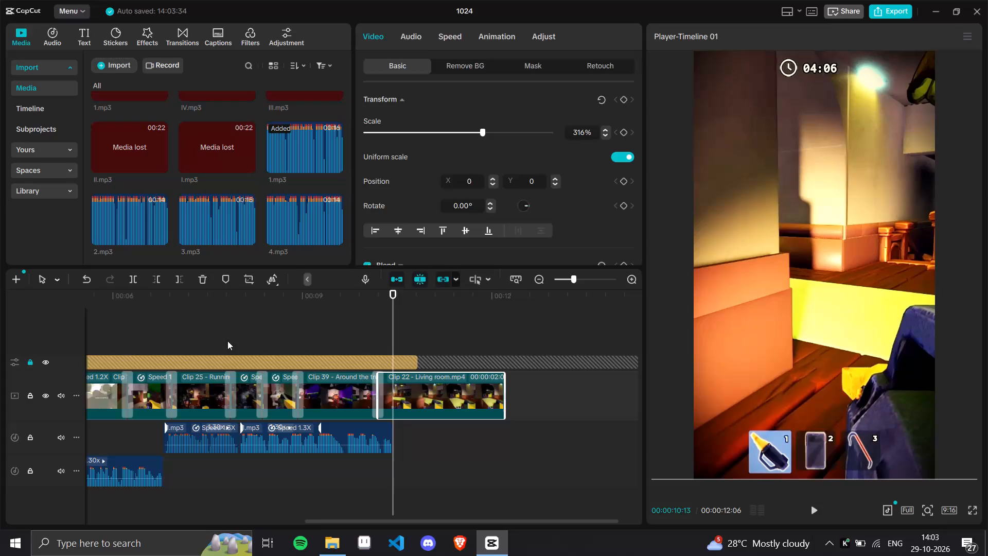
key("Delete")
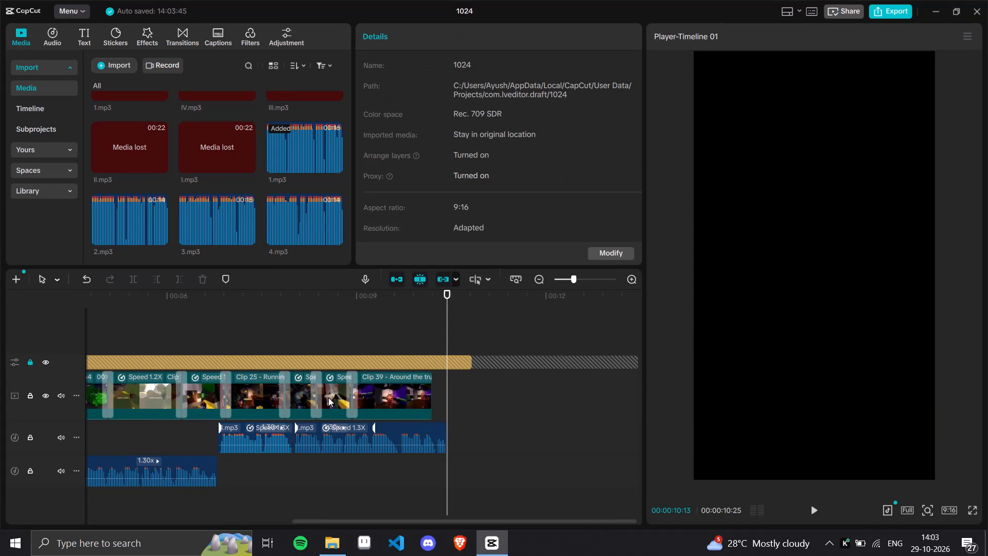
Extend the end of the 1.4X clip until the video ends with the audio at 00:00:10:13, and play from 00:00:08:00.
left_click(328, 398)
left_click_drag(352, 397, 364, 398)
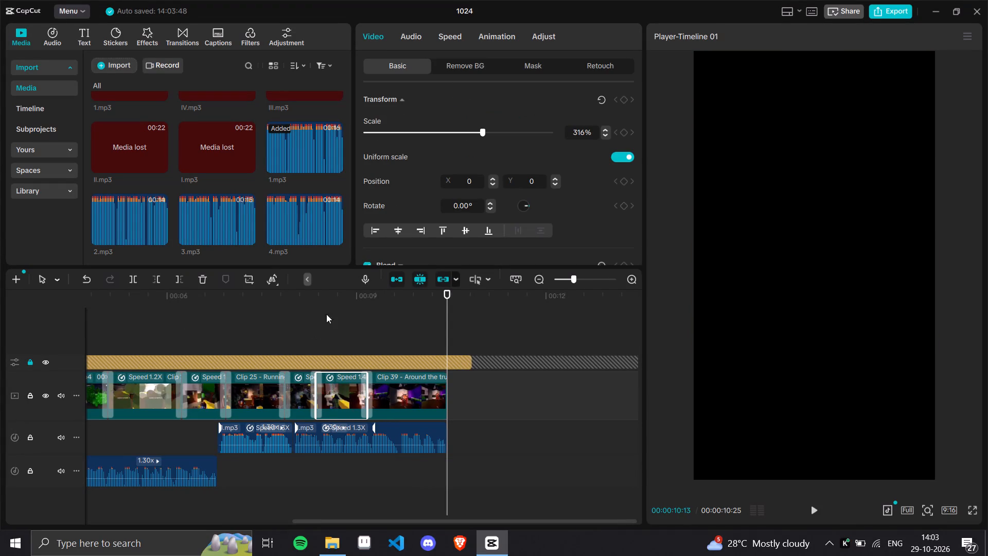
left_click(375, 319)
left_click_drag(363, 308, 301, 309)
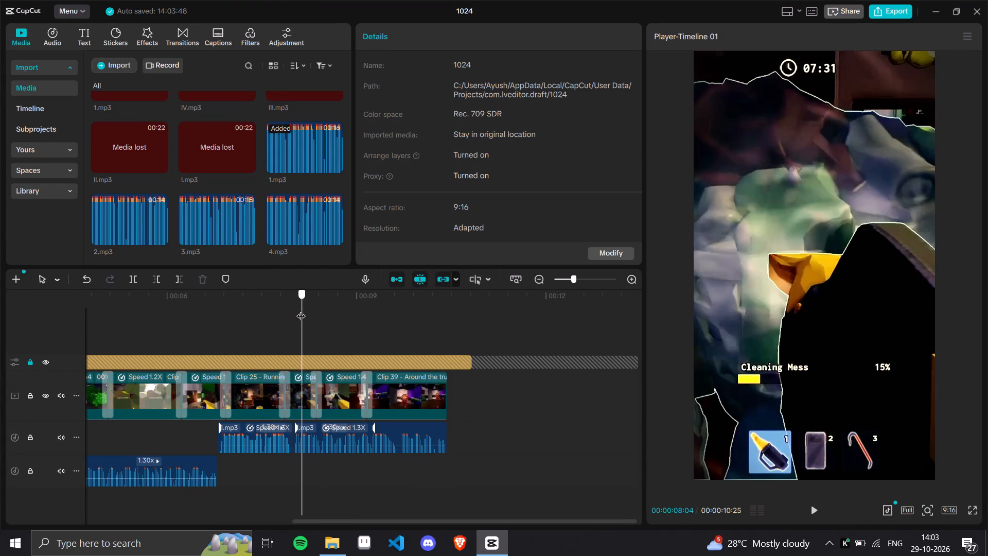
left_click_drag(301, 309, 293, 309)
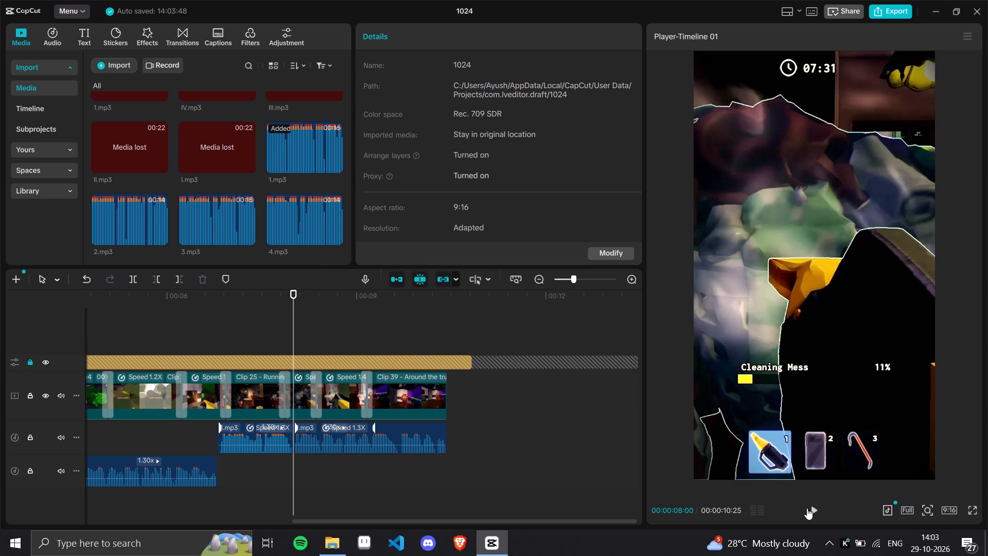
left_click(804, 507)
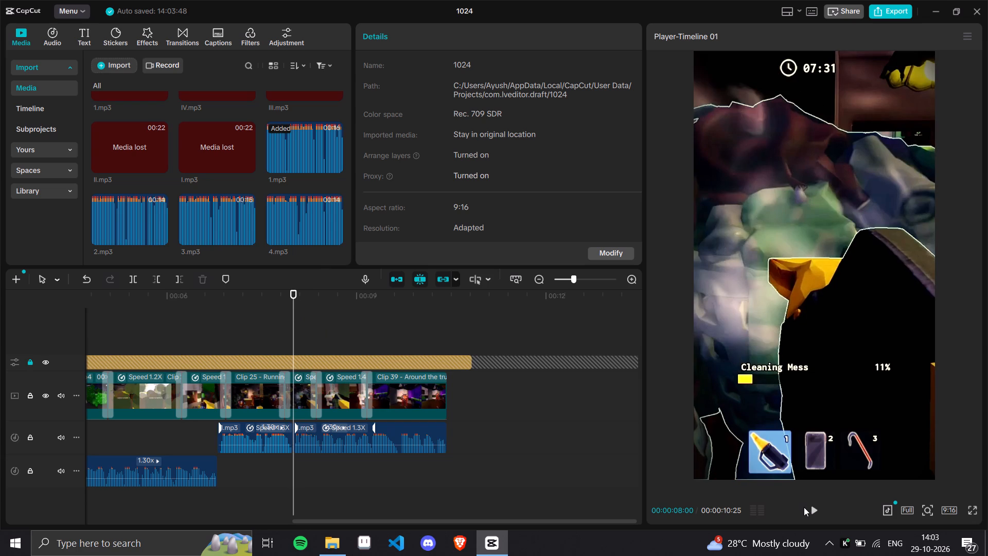
left_click(814, 509)
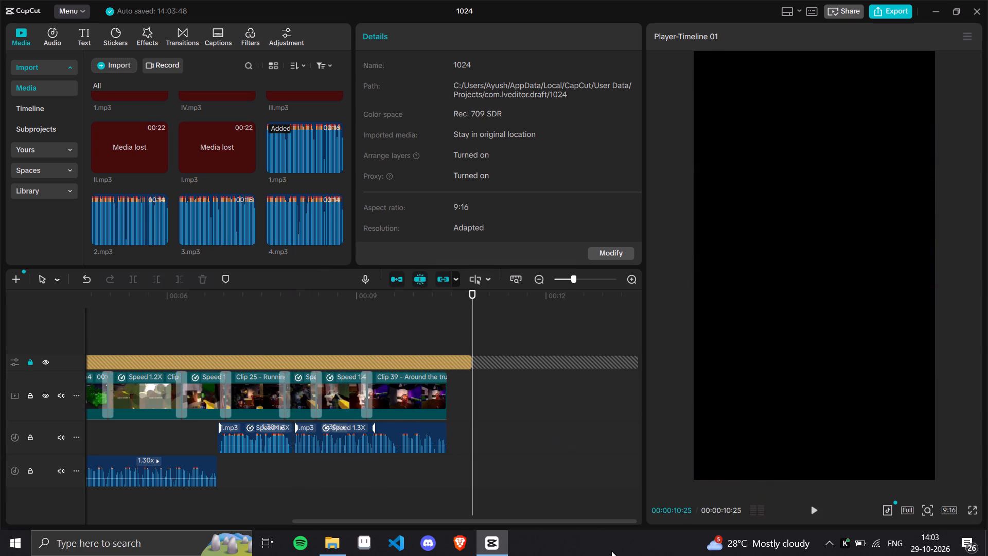
Unlock the adjustment track and trim off the part of the Adjust1 layer beyond 00:00:10:13.
left_click(441, 287)
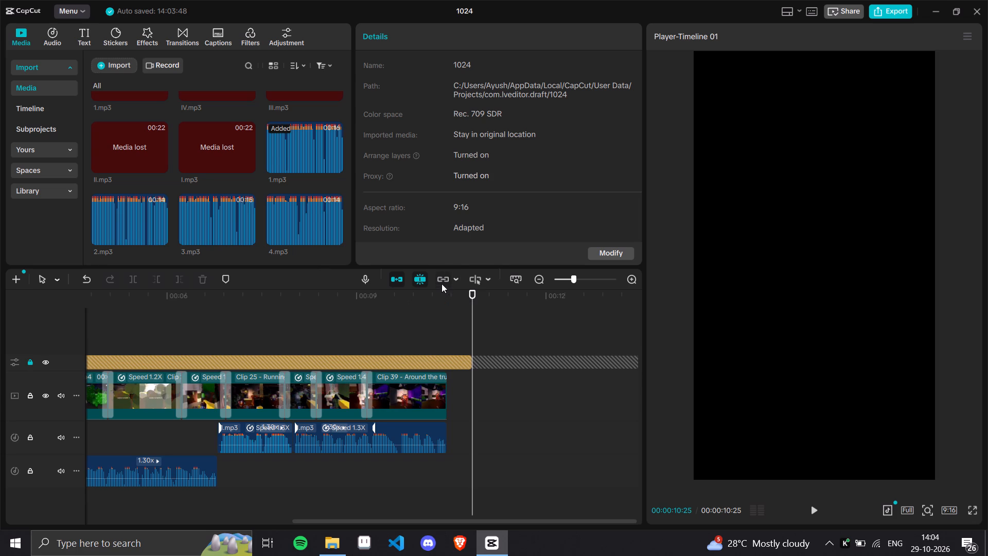
left_click(442, 284)
left_click_drag(449, 292, 447, 297)
left_click(24, 361)
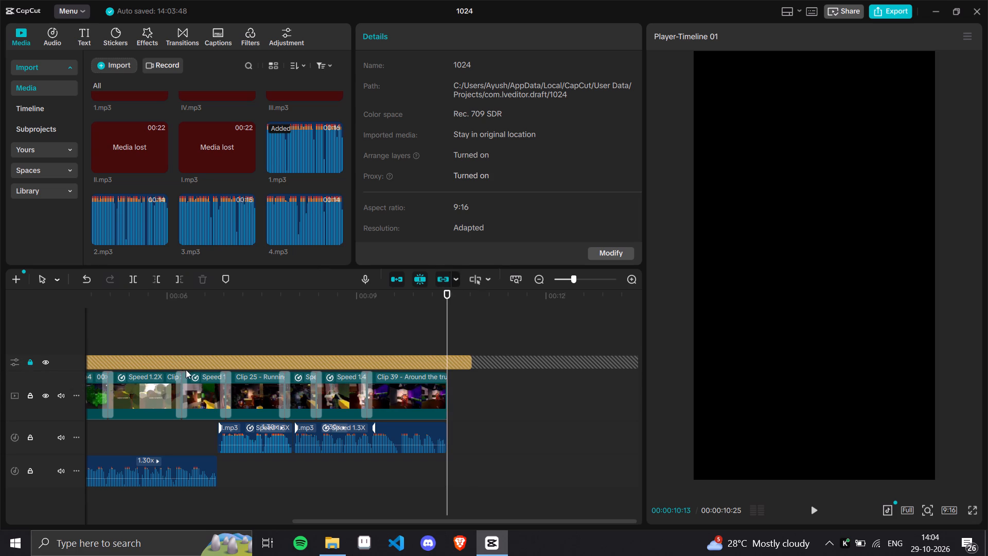
left_click(26, 360)
left_click(223, 361)
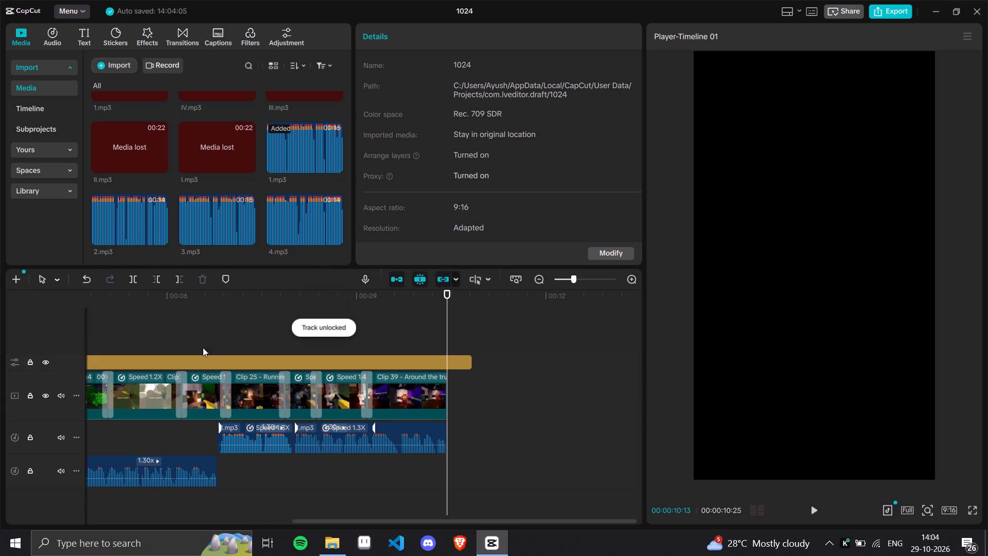
left_click(175, 283)
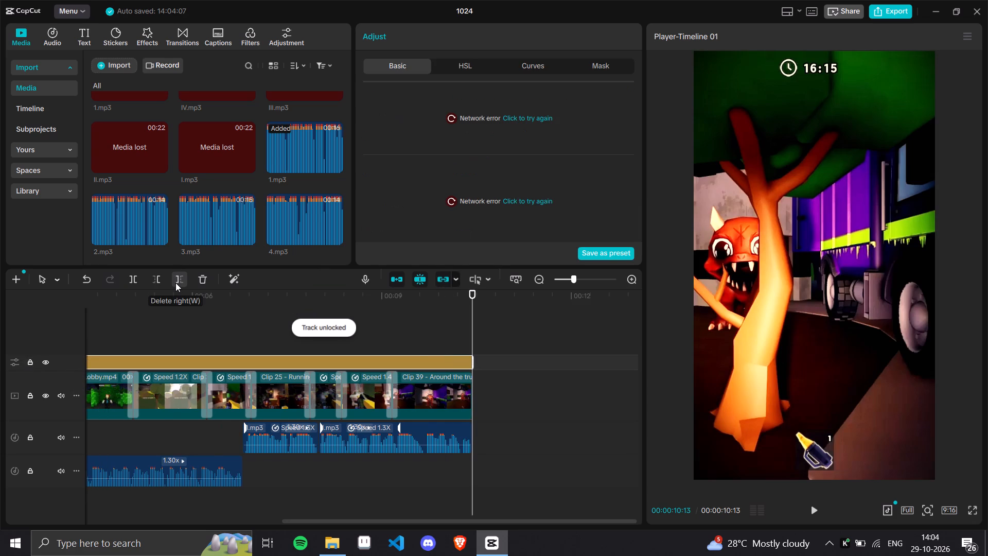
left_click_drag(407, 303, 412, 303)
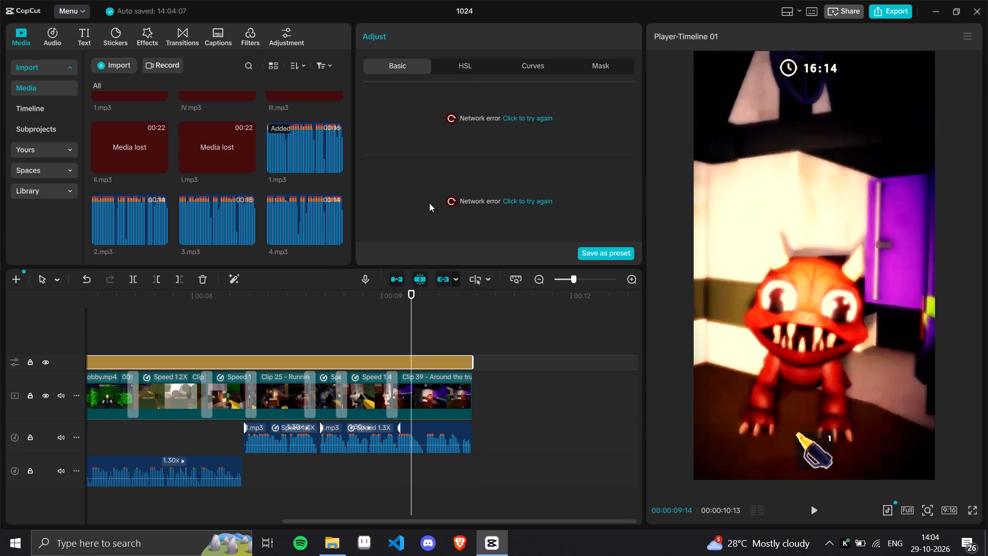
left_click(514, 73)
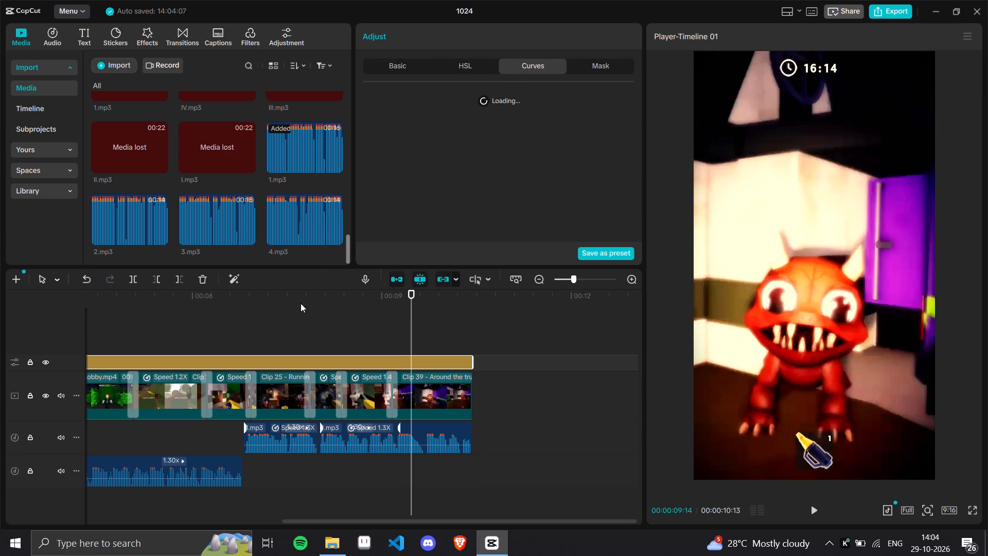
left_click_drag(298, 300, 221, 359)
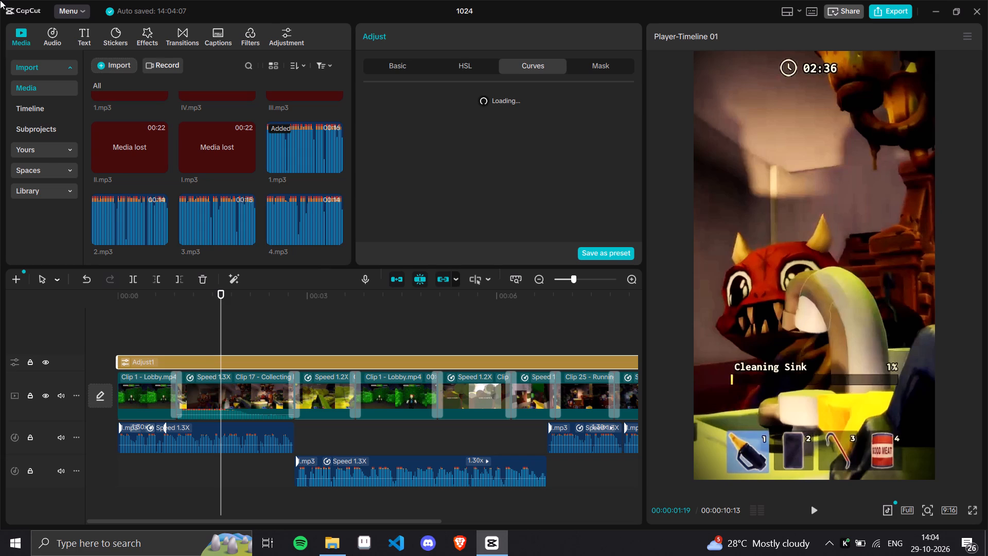
Export the video under the name draft1.
left_click(884, 18)
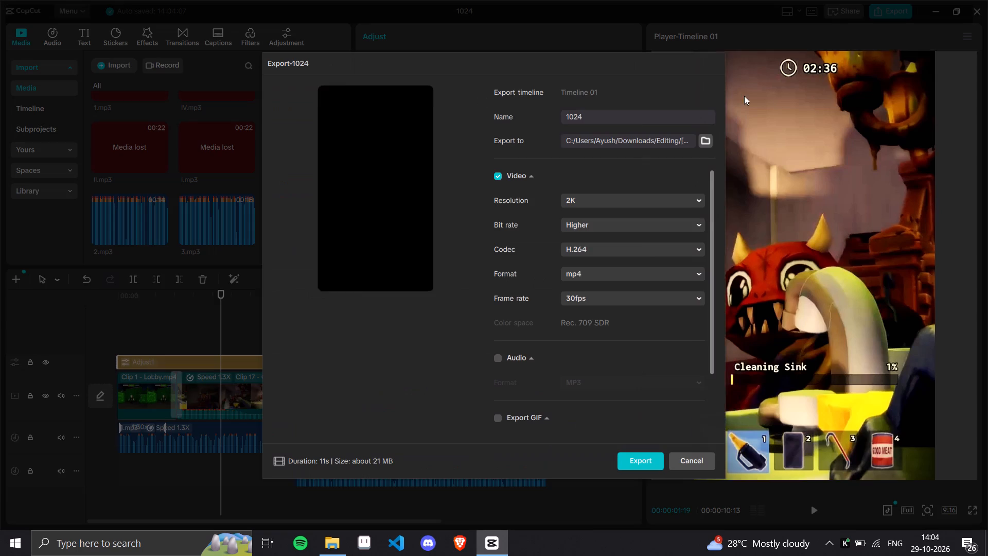
left_click(565, 114)
left_click_drag(596, 122, 563, 121)
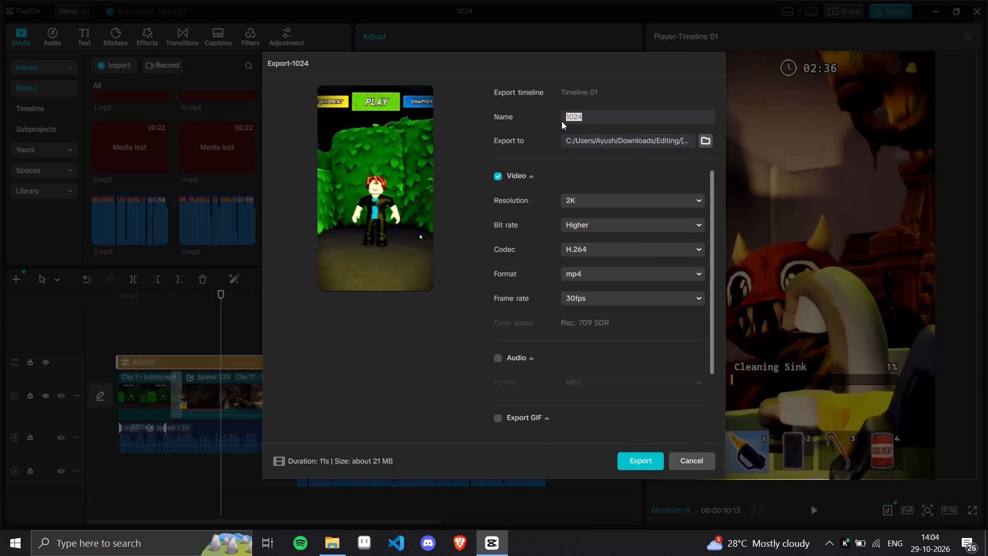
type("draf")
key("t")
key("1")
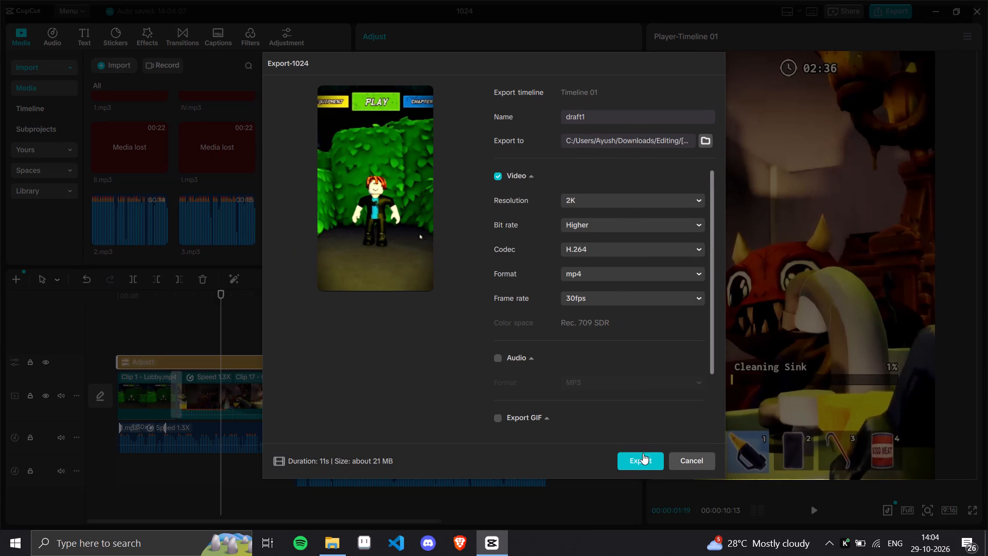
left_click(643, 453)
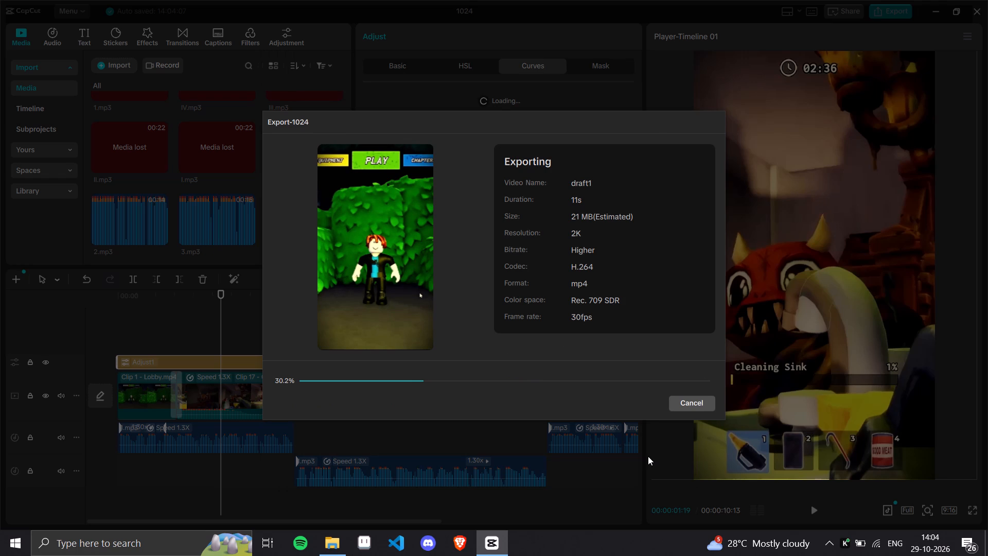
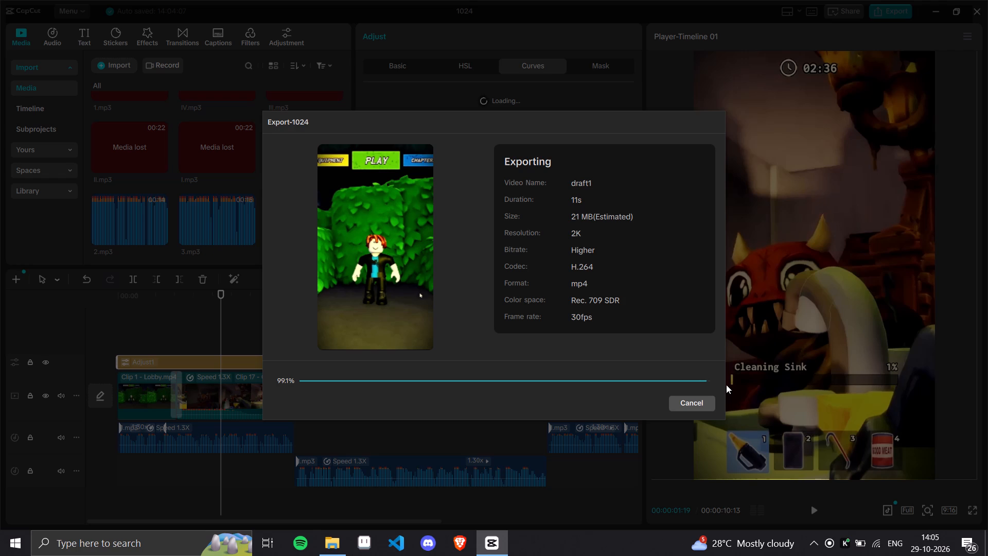
Close the export window of the draft1 video.
left_click(696, 446)
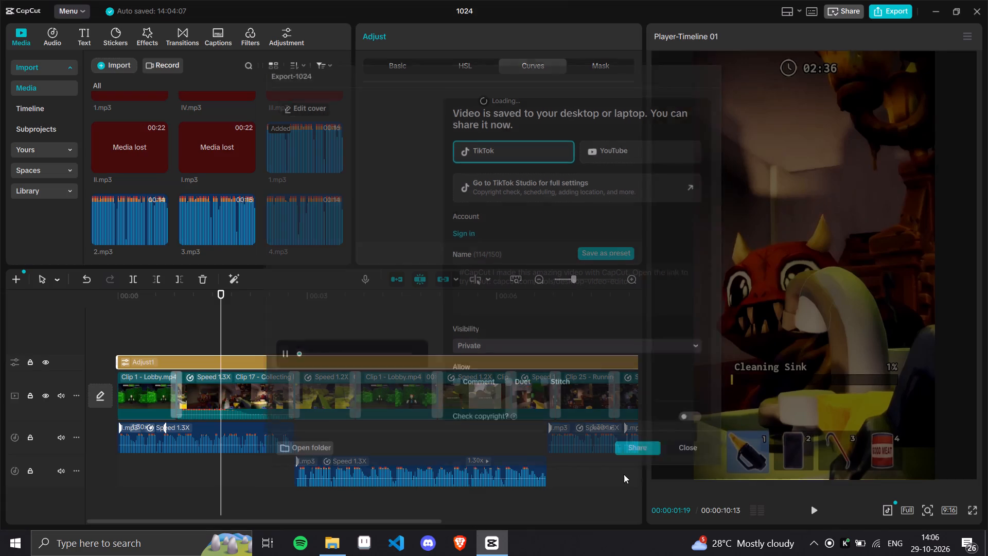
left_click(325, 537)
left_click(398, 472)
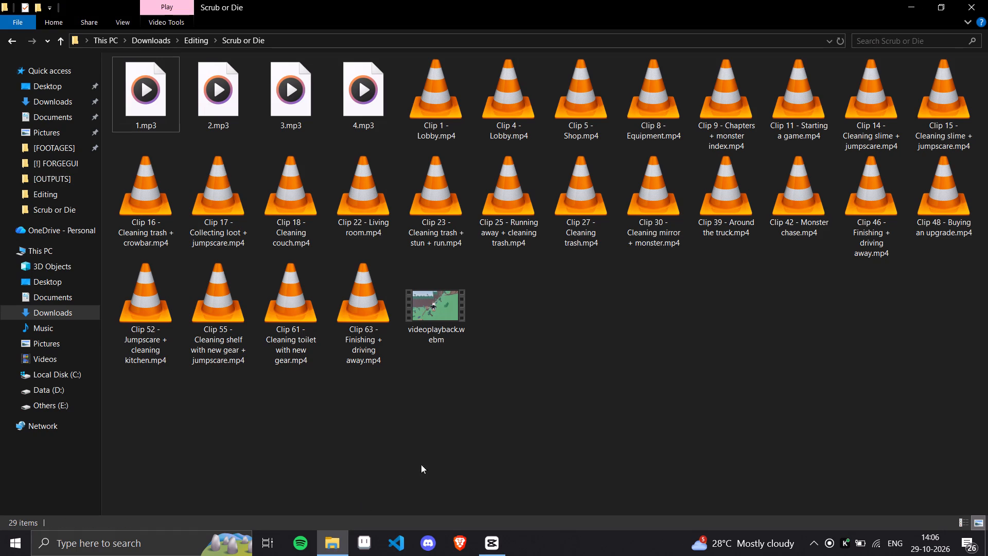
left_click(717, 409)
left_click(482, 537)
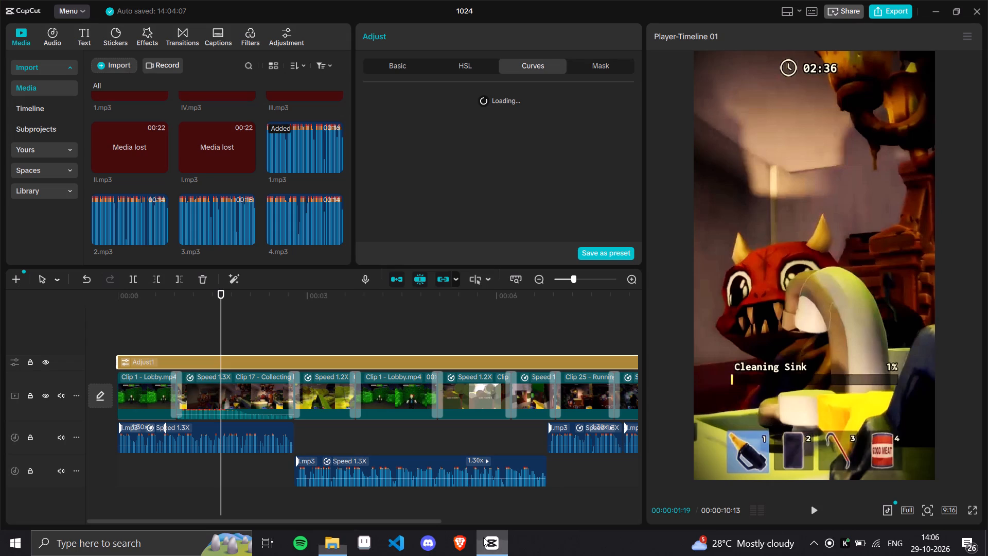
Lock the main video track and the adjustment track, and delete all the 1.mp3 narration clips from the timeline.
left_click(32, 398)
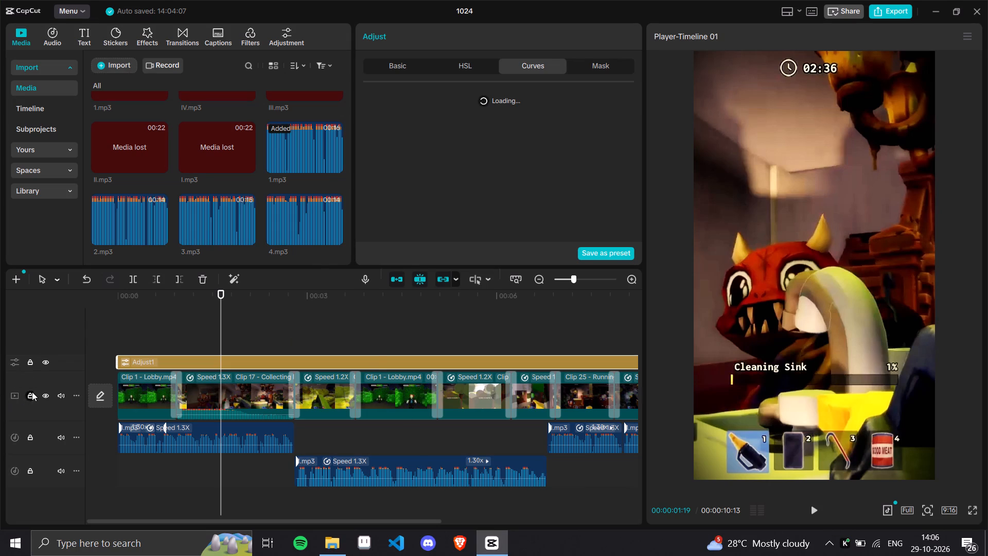
left_click(28, 362)
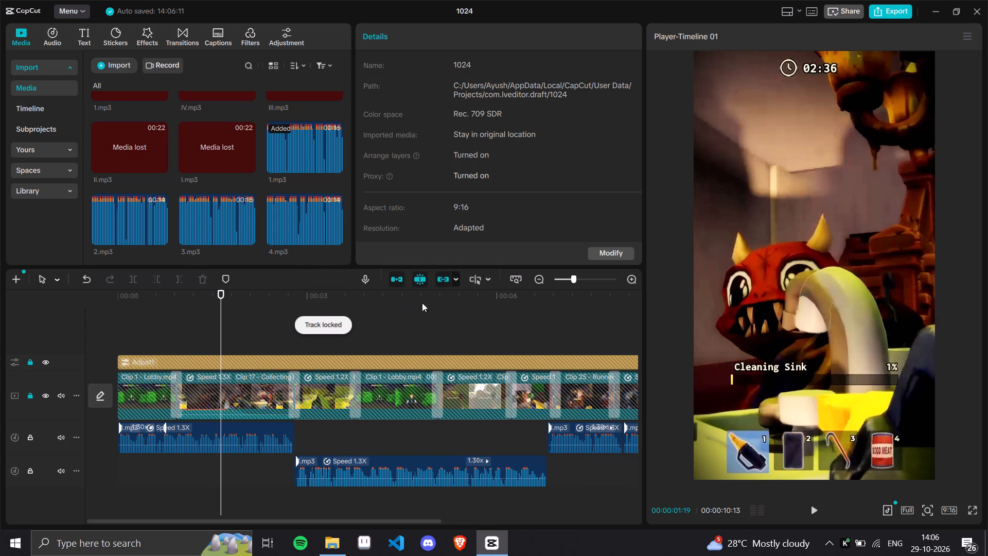
left_click_drag(572, 279, 564, 280)
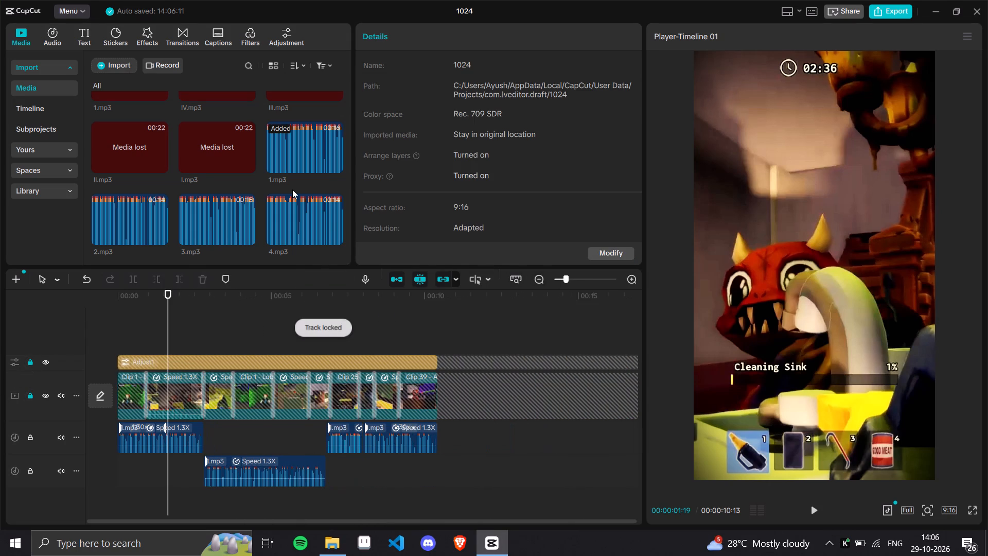
key("ctrl+z")
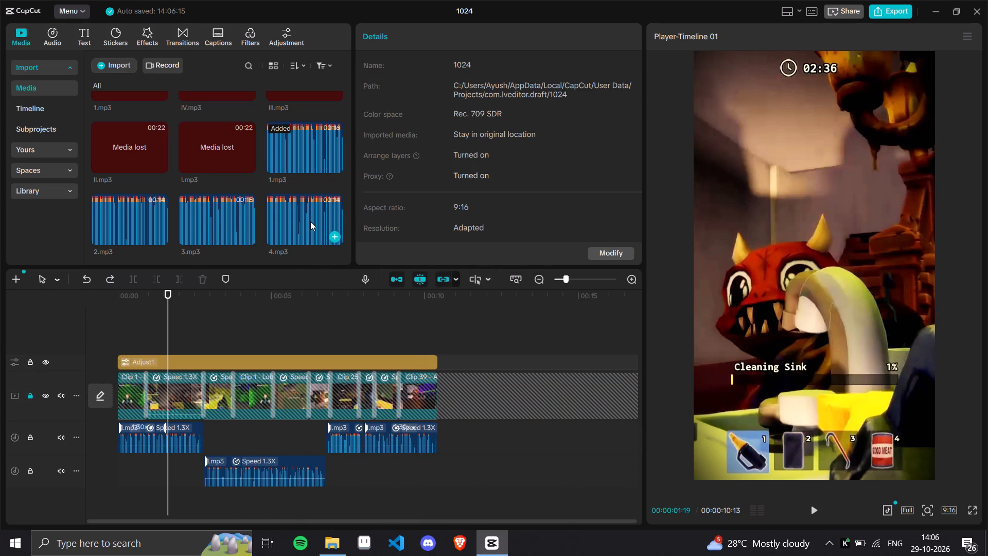
left_click(27, 365)
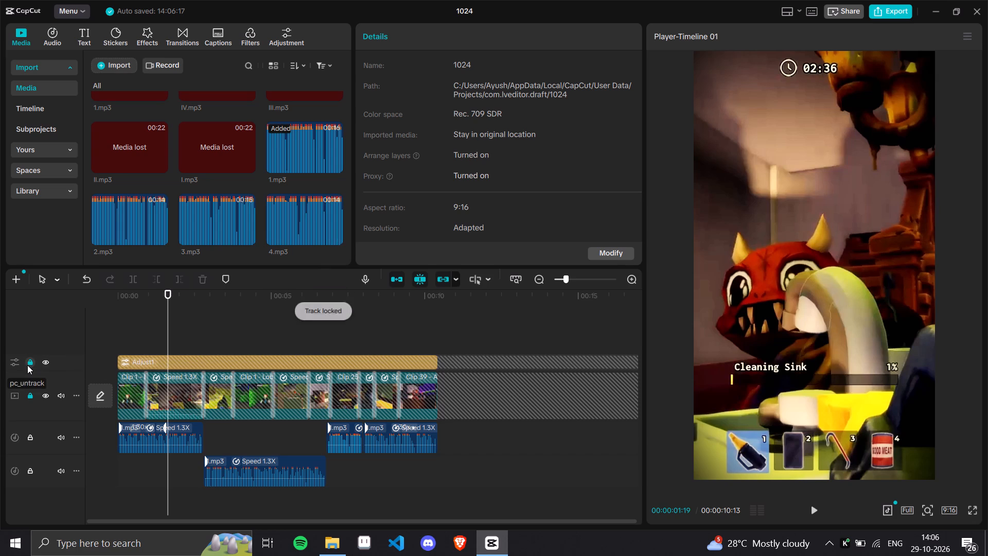
key("ctrl+a")
key("Delete")
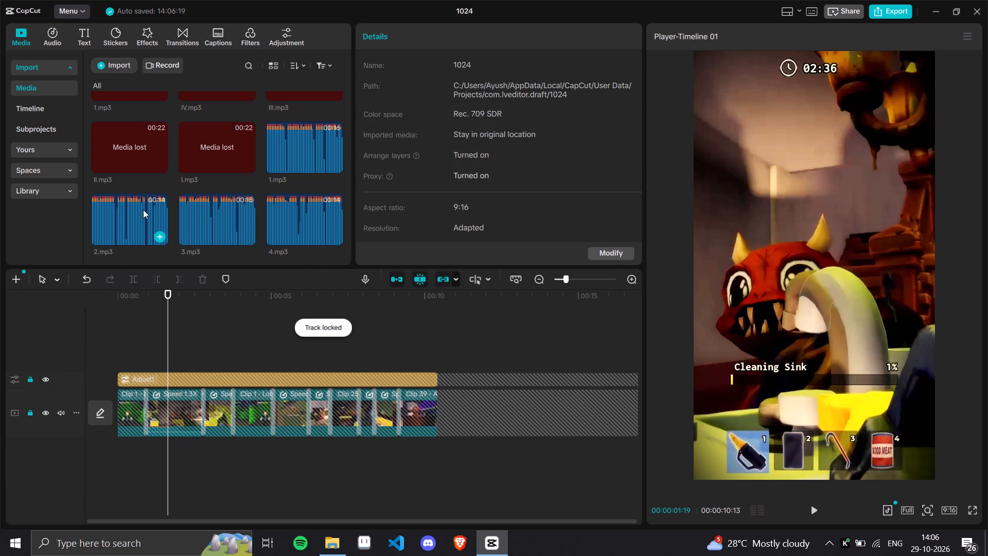
Add 2.mp3 at the start of the timeline as the narration, at 1.30x speed with audio pitch change enabled.
left_click_drag(122, 210, 100, 439)
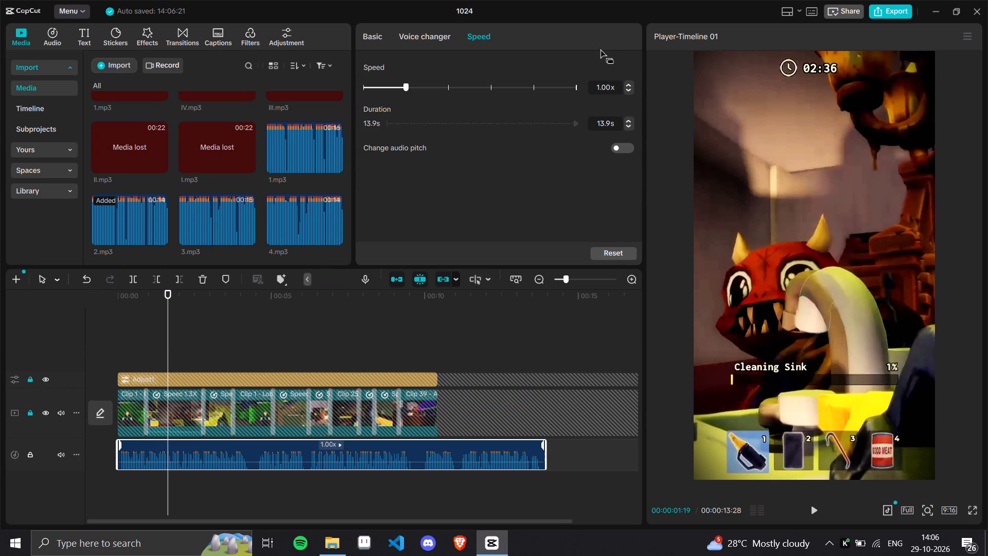
left_click(630, 81)
double_click(627, 84)
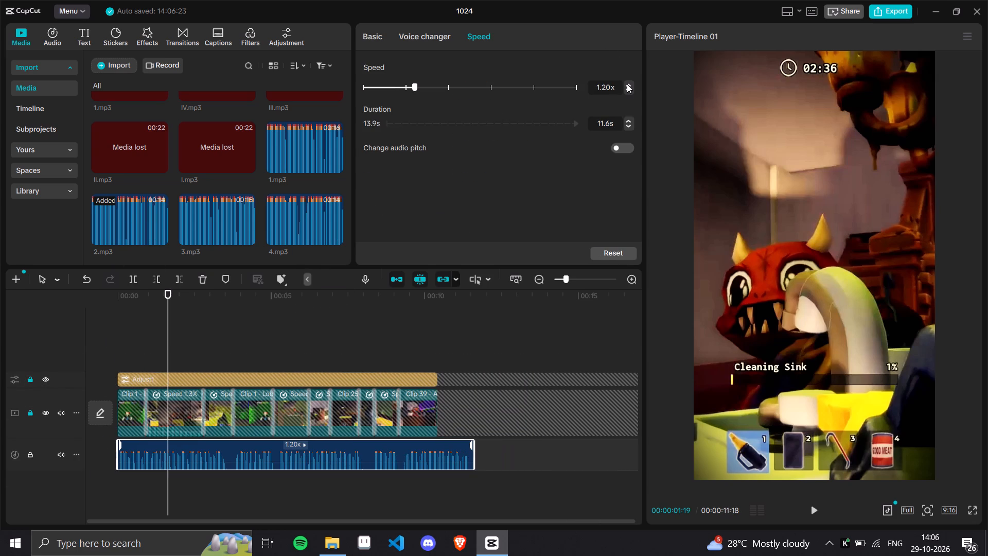
left_click(627, 84)
left_click(620, 150)
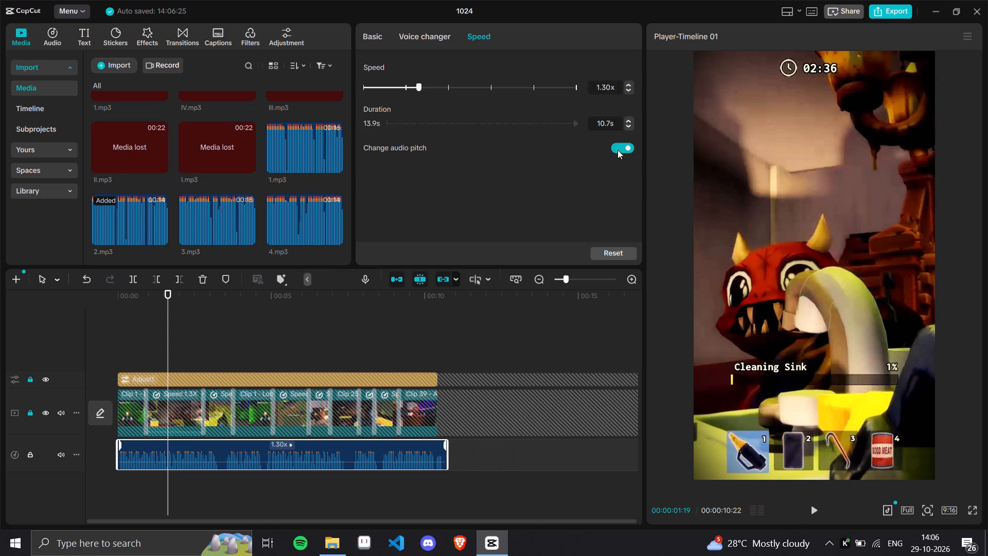
Trim the 2.mp3 narration's silent lead-in before 00:00:00:02 and move the clip back to the timeline start.
left_click_drag(150, 301, 101, 299)
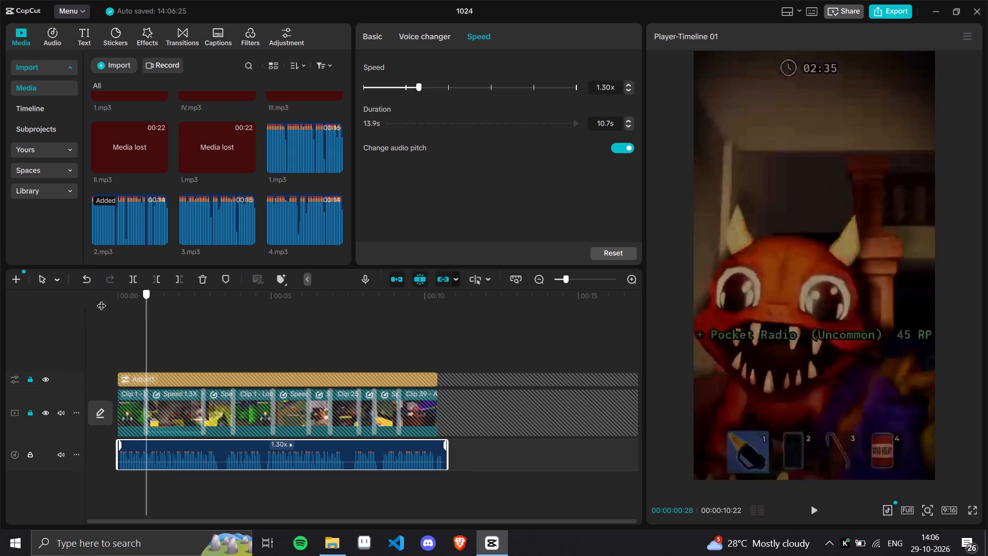
left_click_drag(101, 299, 72, 308)
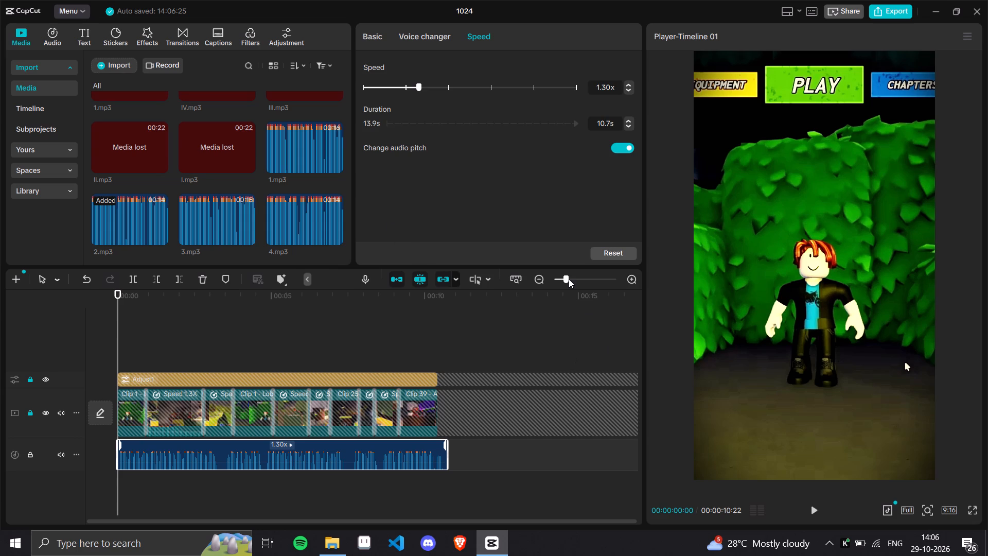
left_click_drag(569, 279, 580, 281)
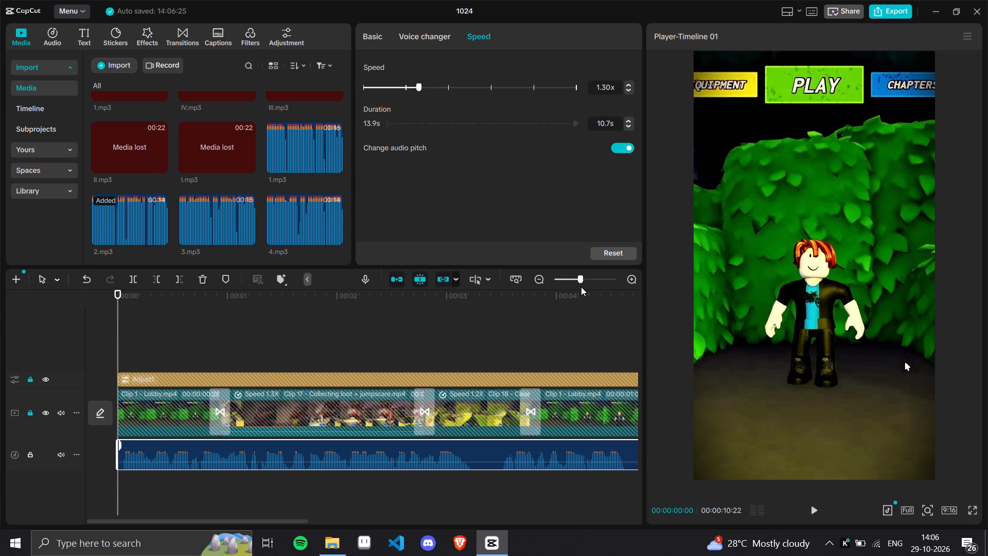
left_click_drag(581, 284, 593, 284)
left_click_drag(586, 281, 596, 281)
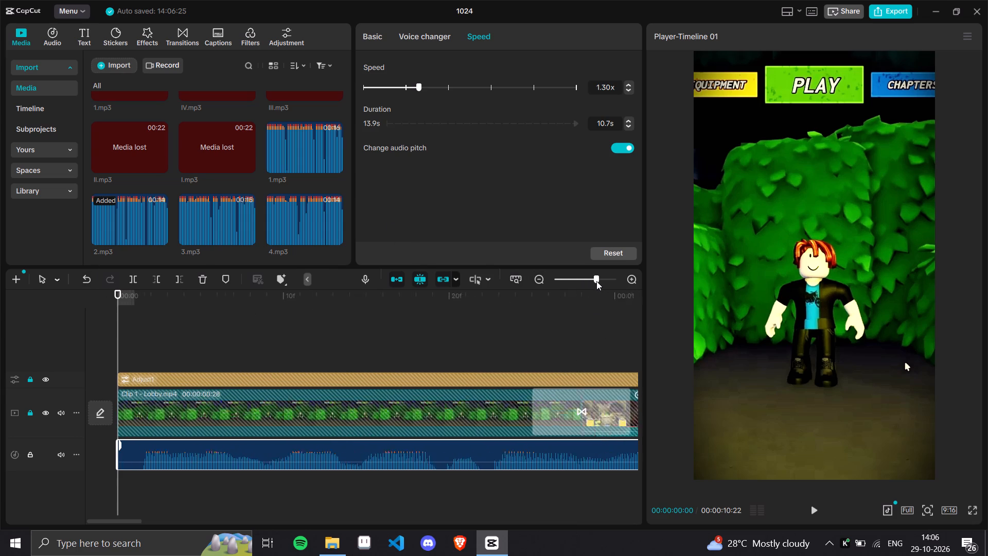
left_click_drag(596, 281, 622, 284)
left_click_drag(377, 298, 385, 299)
left_click(161, 279)
left_click_drag(413, 451, 305, 455)
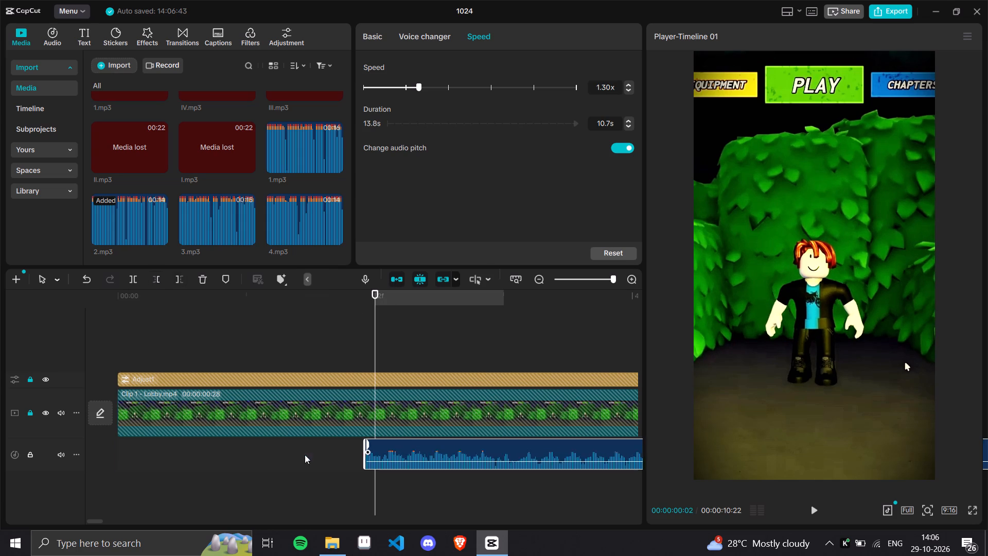
left_click_drag(305, 455, 134, 454)
Cut the pause between 00:00:03:05 and 00:00:03:13 out of the narration and close the gap.
left_click_drag(598, 281, 571, 280)
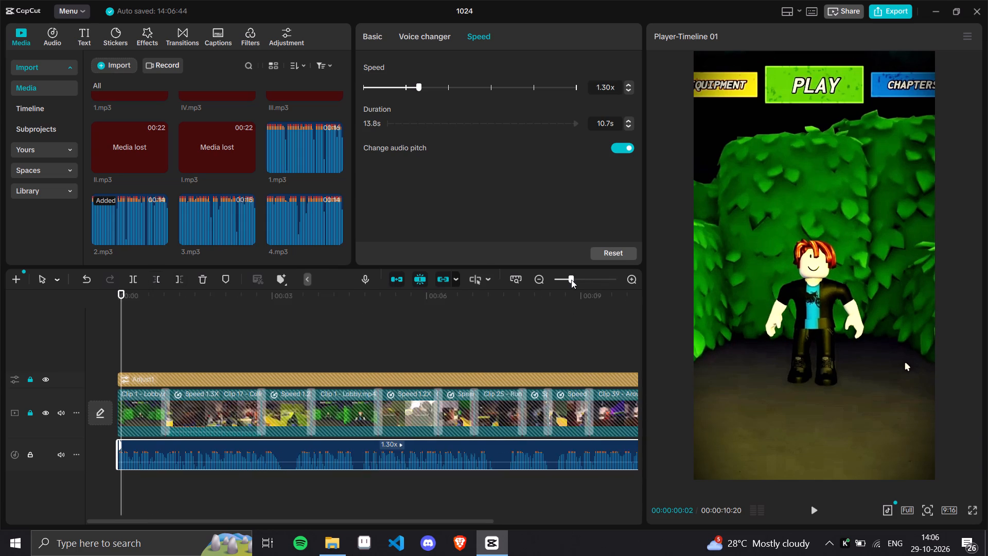
left_click_drag(571, 280, 579, 286)
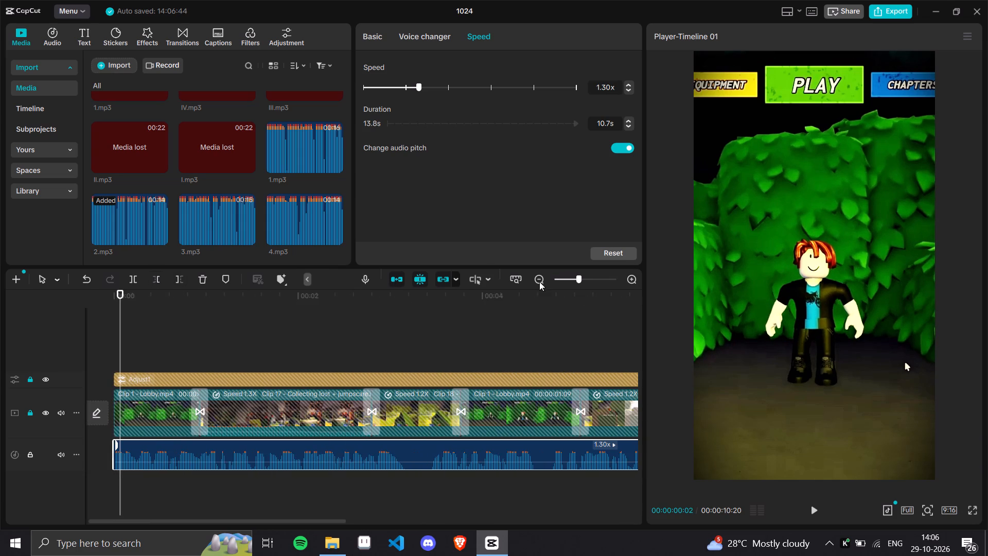
left_click(404, 307)
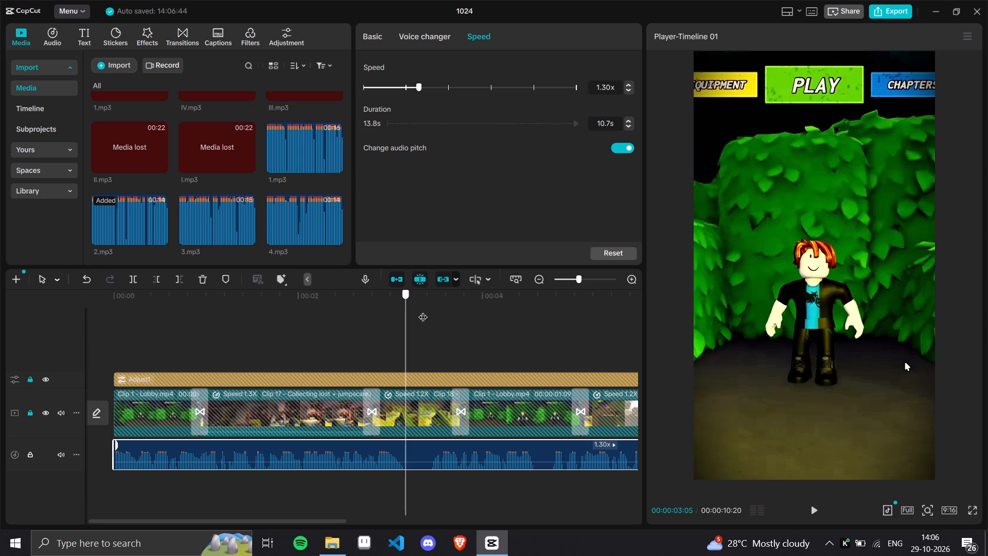
left_click_drag(573, 282, 598, 282)
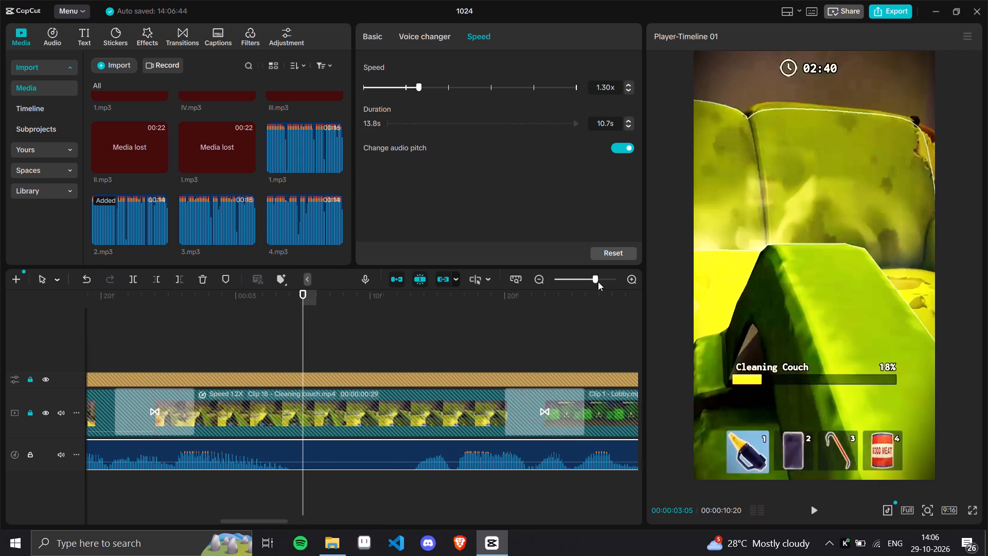
left_click_drag(598, 282, 596, 281)
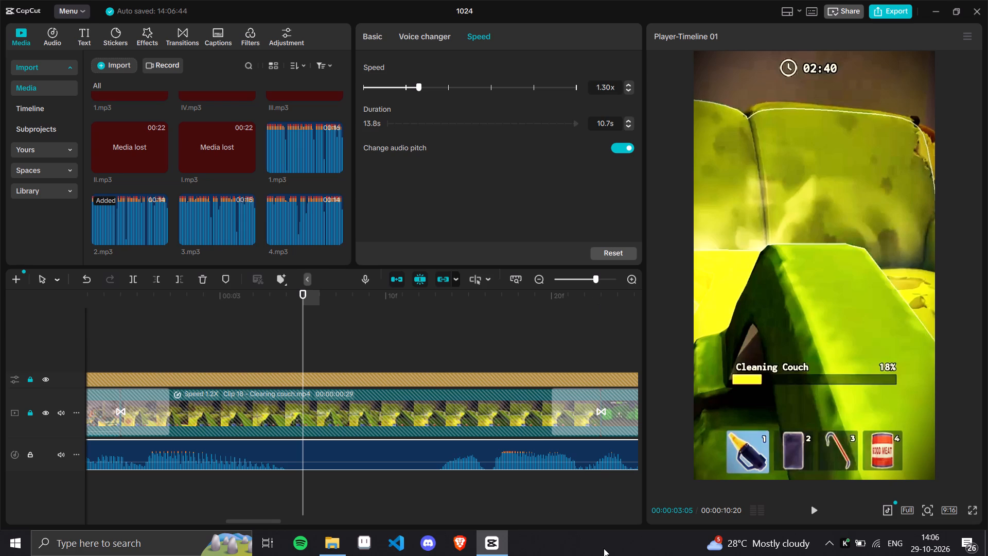
left_click(137, 278)
left_click_drag(445, 298, 435, 298)
left_click(149, 283)
left_click_drag(467, 454, 331, 454)
Cut the pause between 00:00:04:09 and 00:00:04:14 out of the narration and close the gap.
left_click_drag(435, 338, 436, 338)
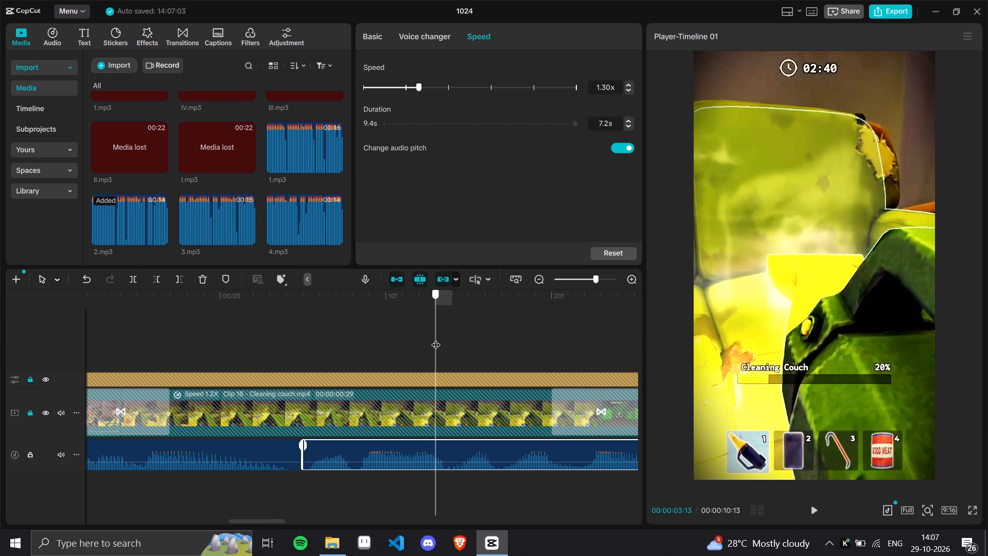
left_click_drag(436, 338, 647, 465)
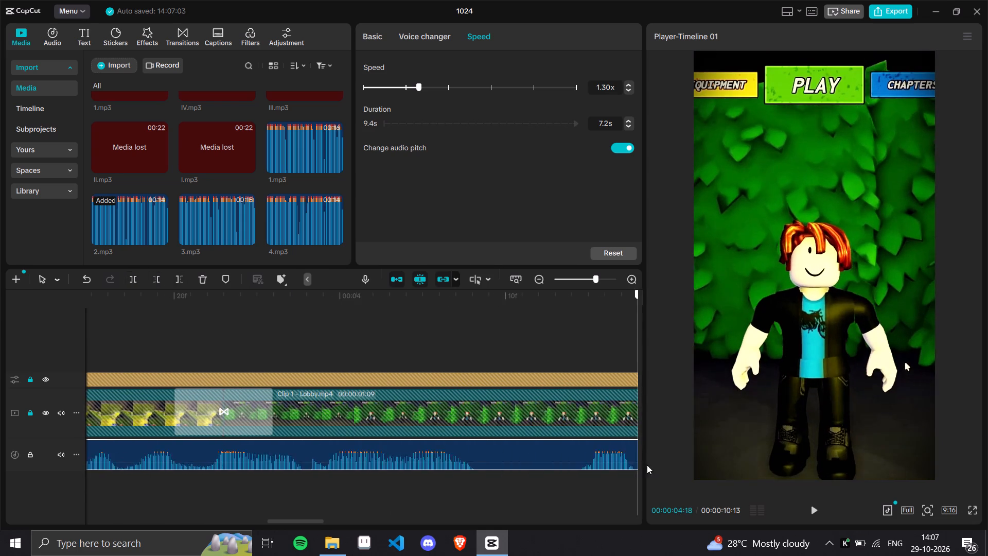
left_click_drag(647, 465, 350, 464)
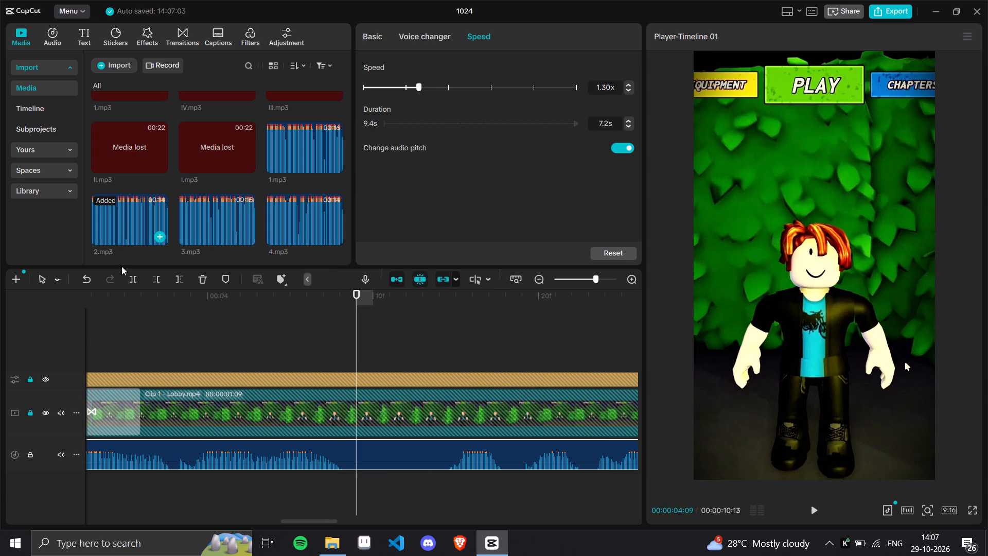
left_click(135, 281)
left_click(434, 305)
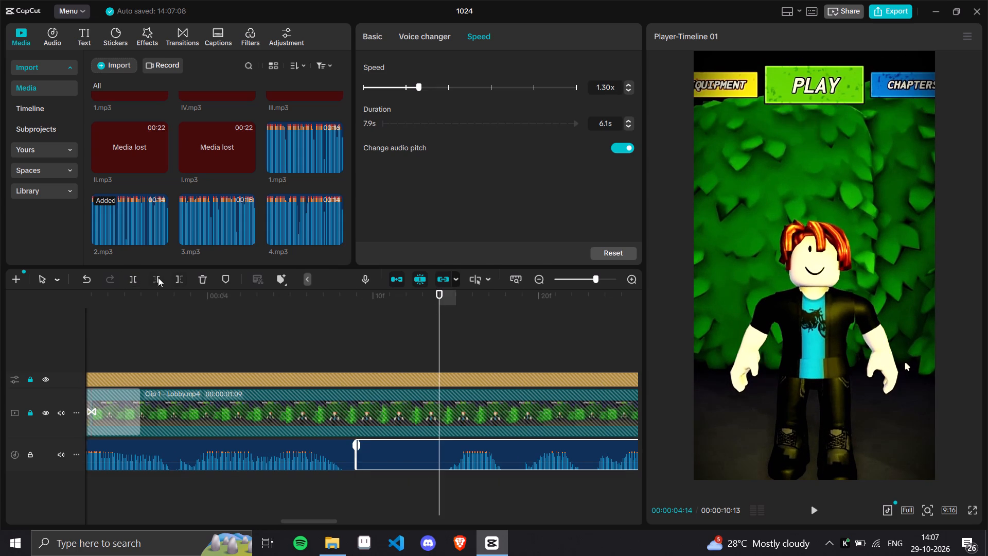
left_click(159, 277)
left_click_drag(474, 459, 395, 457)
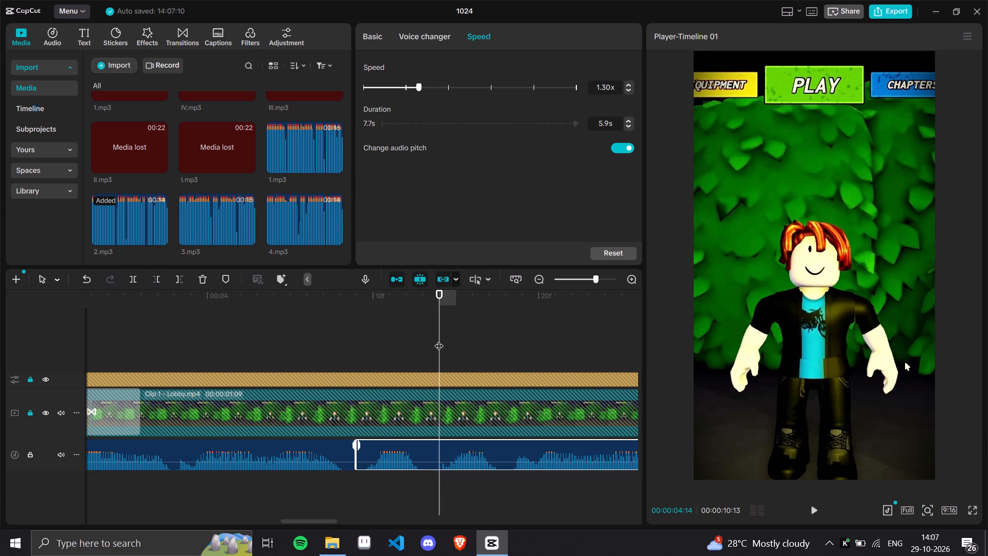
Cut the pause between 00:00:06:25 and 00:00:07:05 out of the narration and close the gap.
left_click_drag(439, 339, 657, 457)
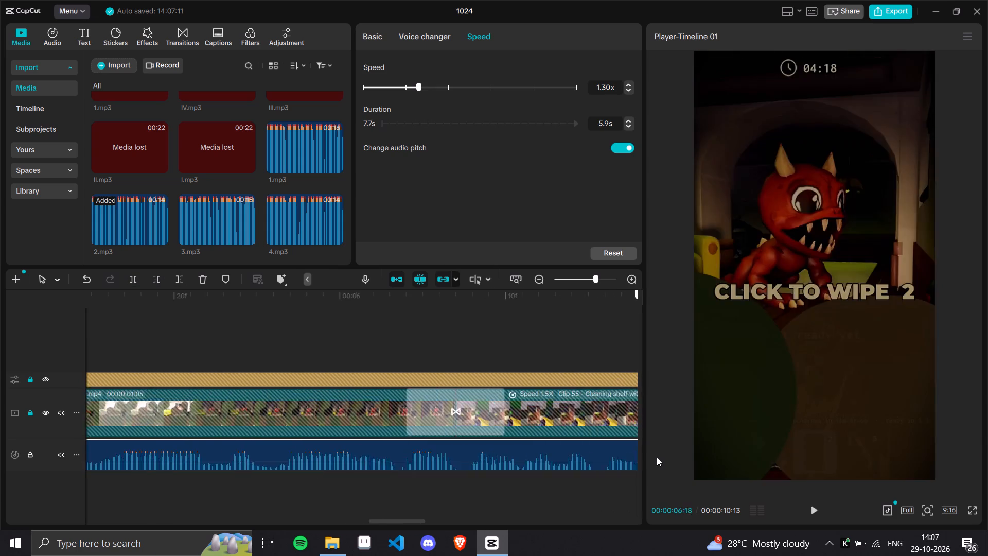
left_click_drag(657, 457, 238, 467)
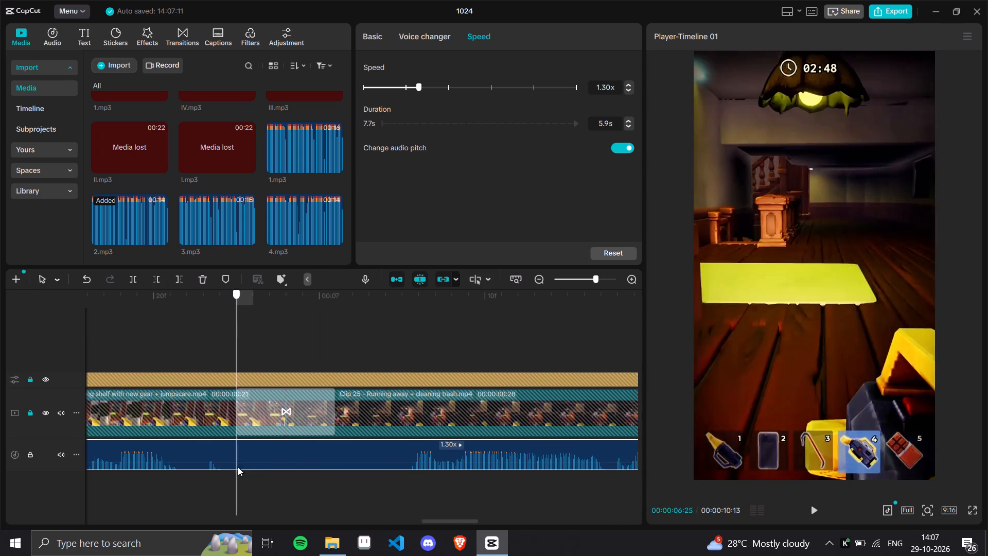
left_click_drag(238, 467, 231, 463)
left_click(132, 274)
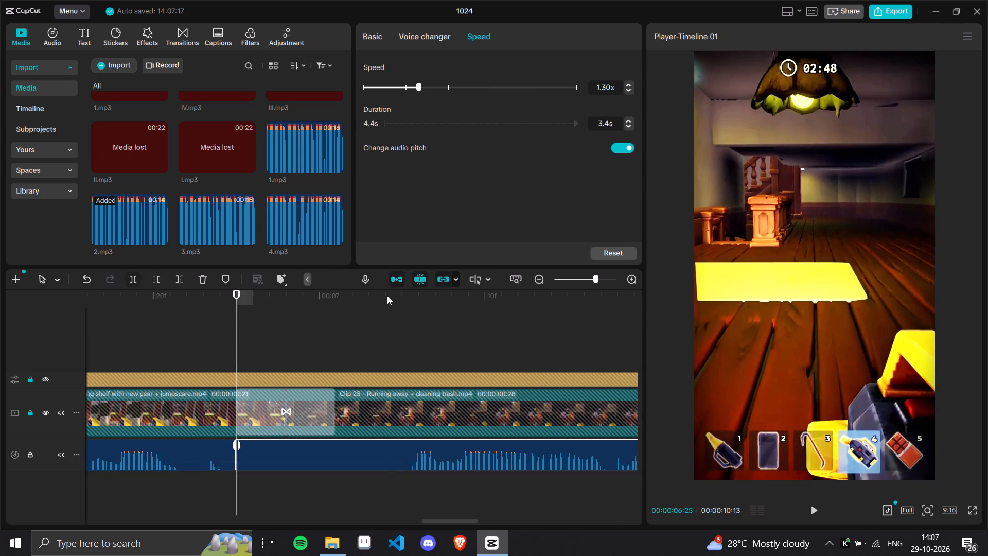
left_click(387, 296)
left_click_drag(388, 296, 396, 296)
left_click(158, 274)
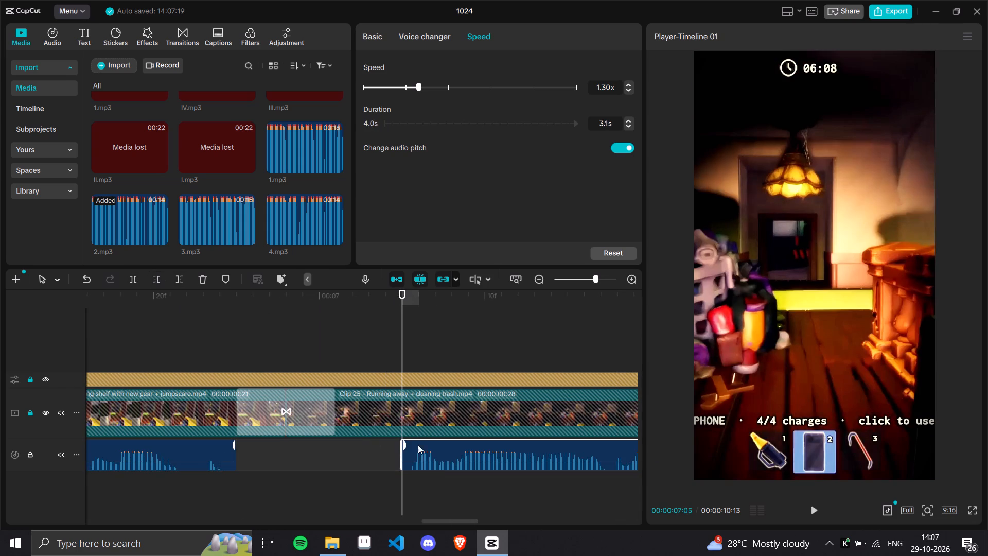
left_click_drag(422, 447, 258, 450)
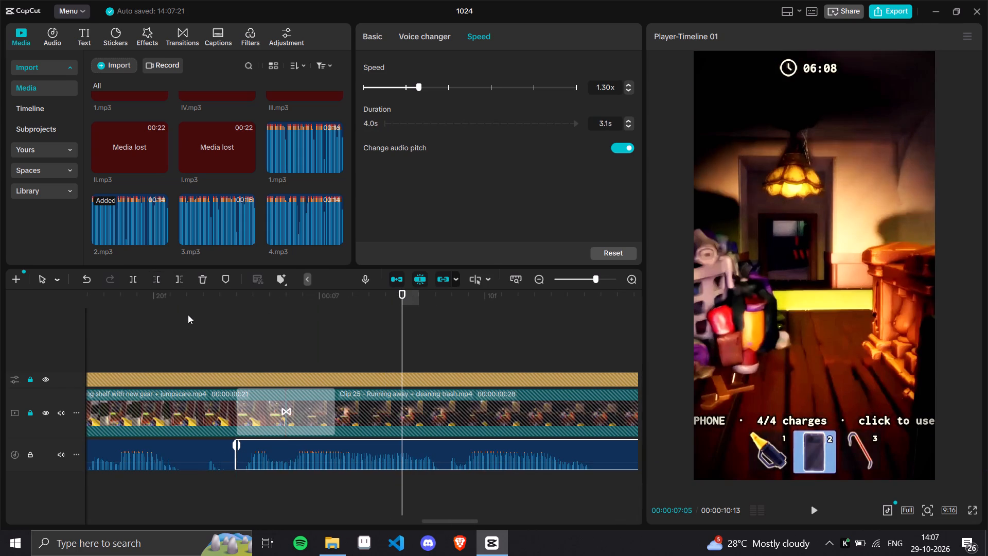
Cut the pause between 00:00:07:17 and 00:00:07:22 out of the narration and close the gap.
left_click(186, 308)
double_click(820, 507)
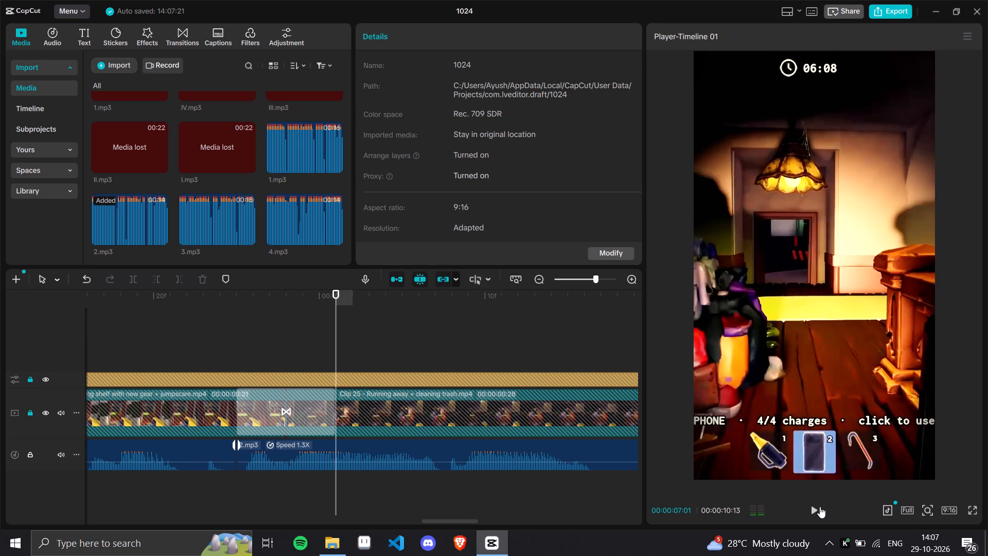
left_click_drag(336, 326, 642, 450)
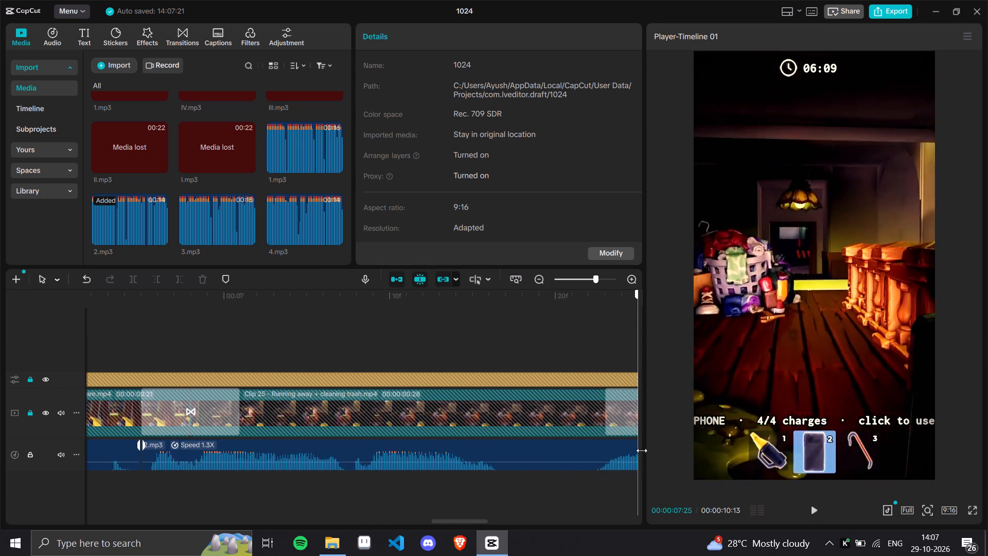
left_click_drag(642, 450, 400, 467)
left_click(288, 448)
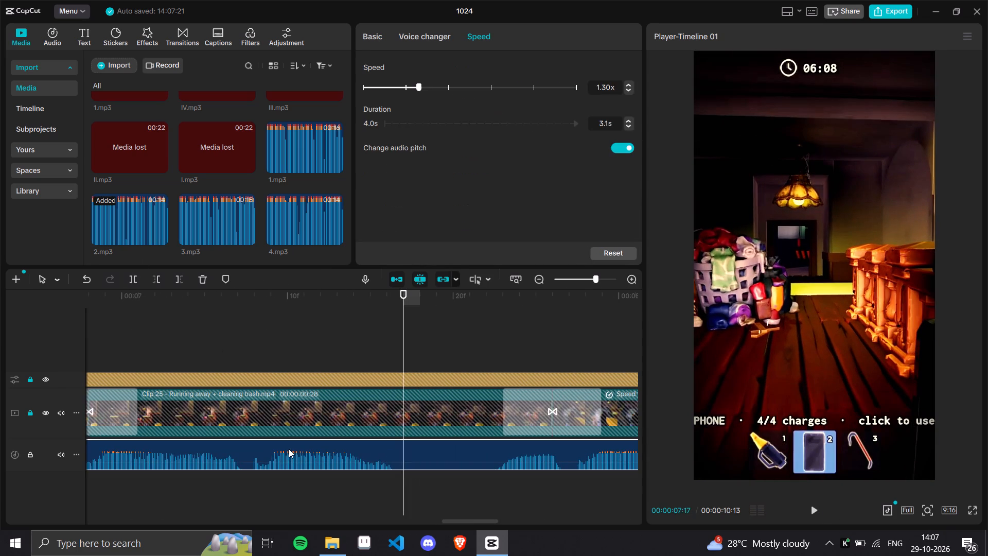
left_click(135, 282)
left_click(484, 297)
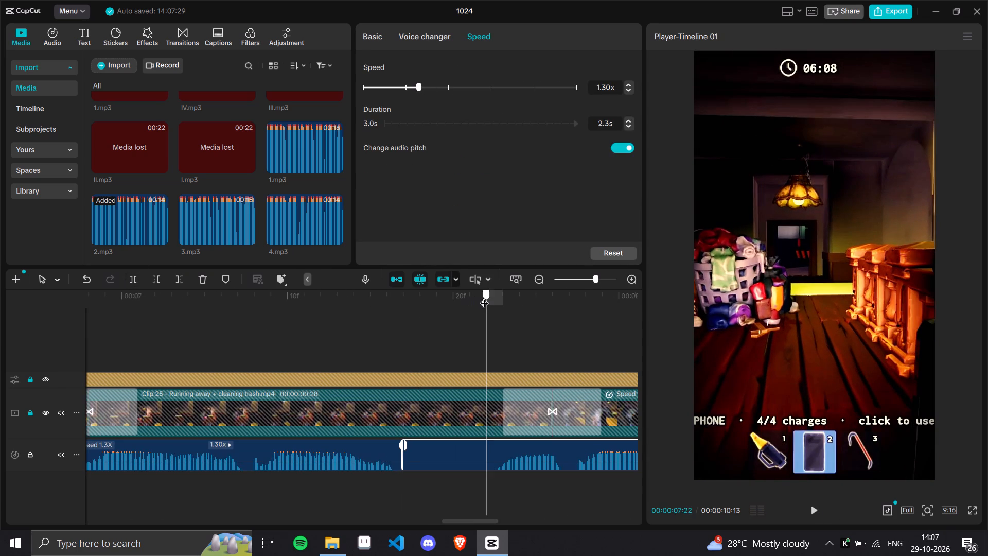
left_click(164, 275)
left_click_drag(542, 456, 455, 463)
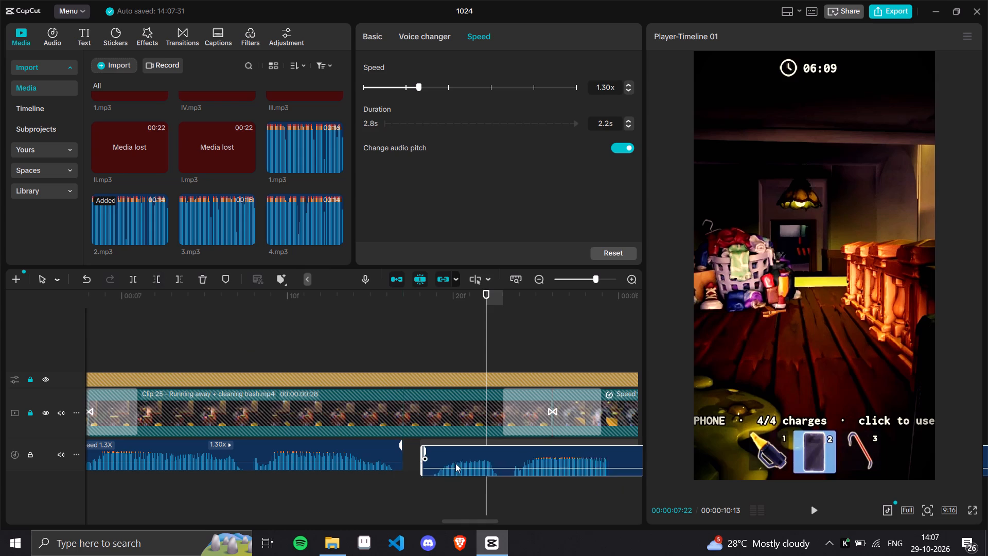
left_click_drag(455, 463, 462, 464)
Trim the silent tail off the last narration clip so that it ends at 00:00:09:16.
left_click_drag(487, 354, 682, 470)
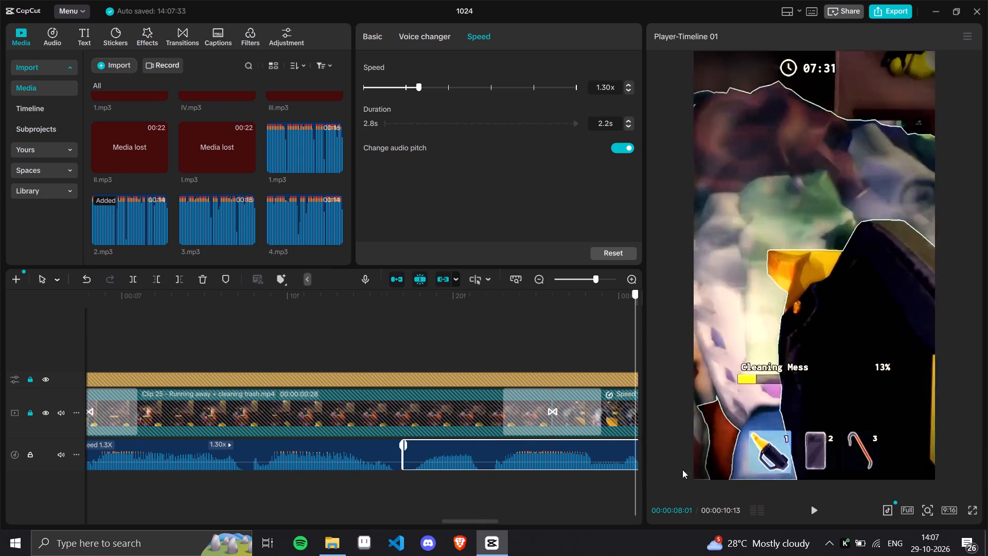
left_click_drag(682, 470, 150, 450)
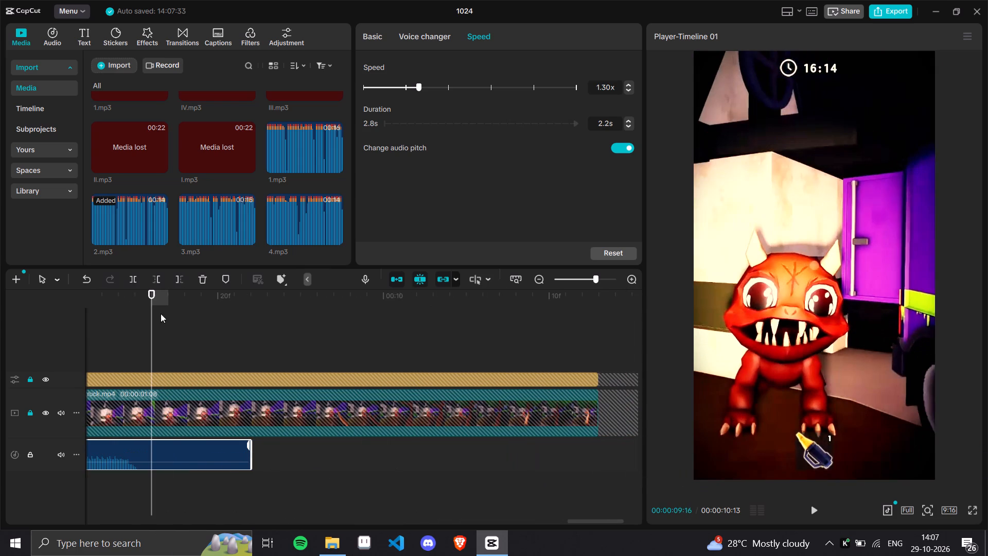
left_click(171, 276)
left_click(171, 276)
left_click(175, 281)
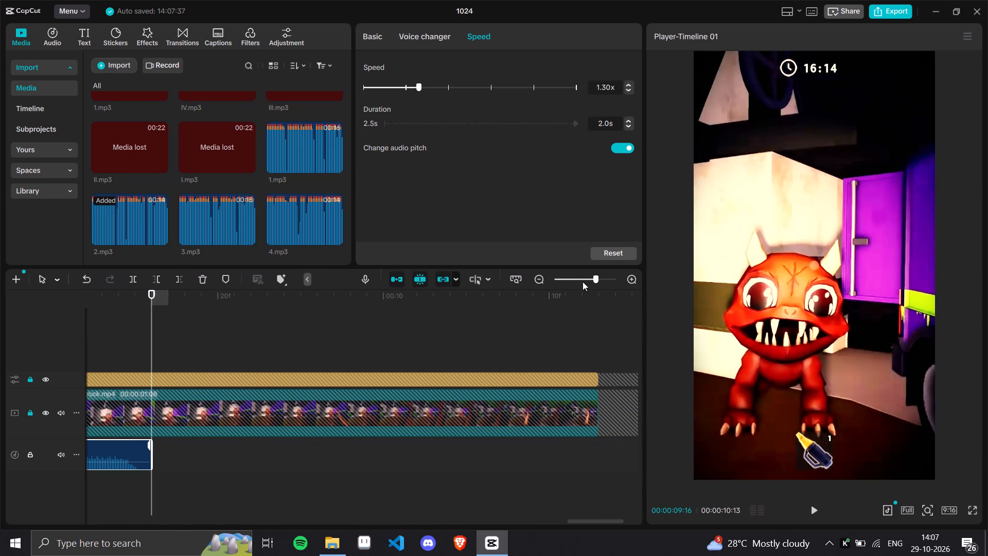
Play the edit from the start, and set the volume of all narration clips to 3.0 dB.
left_click_drag(586, 282, 553, 283)
left_click_drag(179, 297, 0, 296)
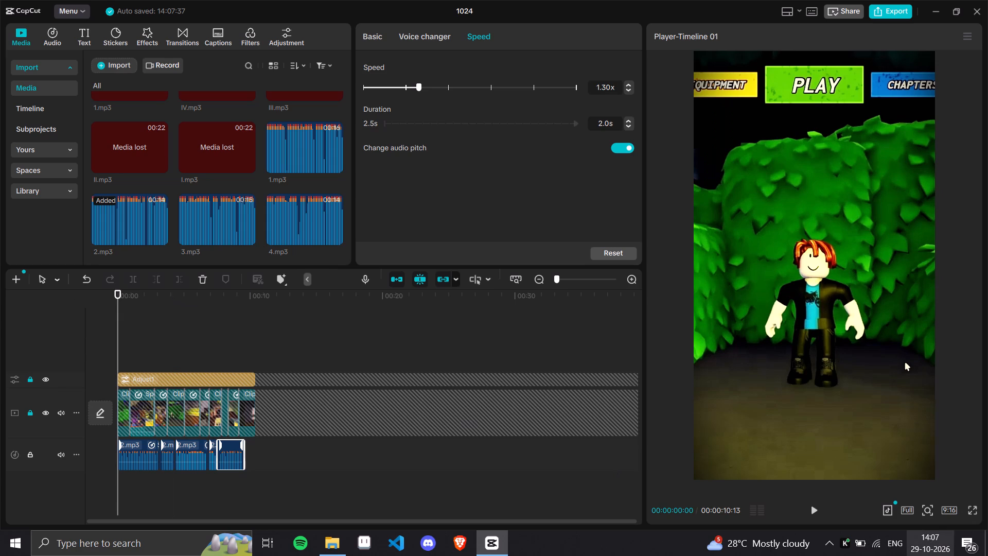
left_click(815, 506)
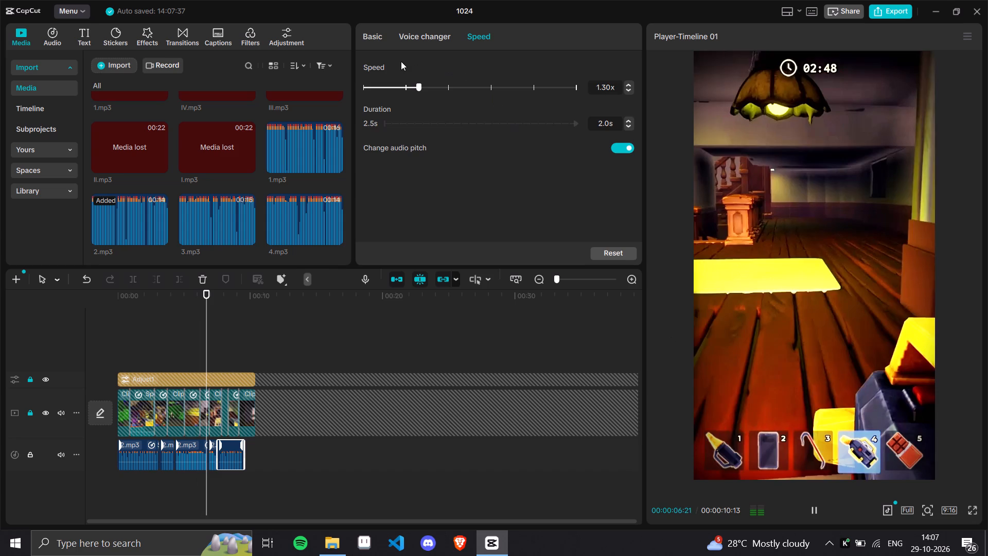
left_click(379, 42)
key("ctrl+a")
left_click_drag(584, 99, 527, 95)
key("3")
key("Return")
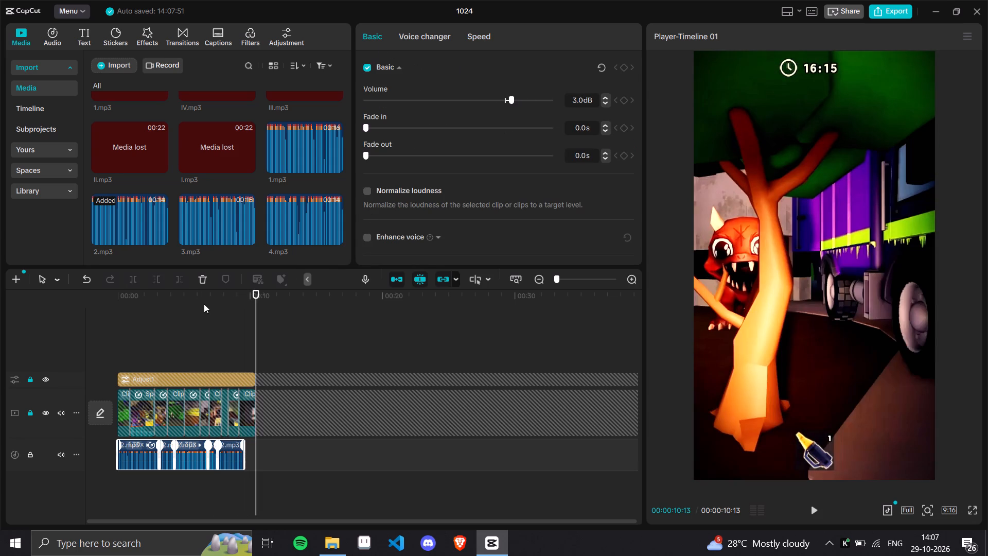
Lock the narration audio track and unlock the main video track for editing.
left_click_drag(171, 289, 47, 292)
left_click(806, 512)
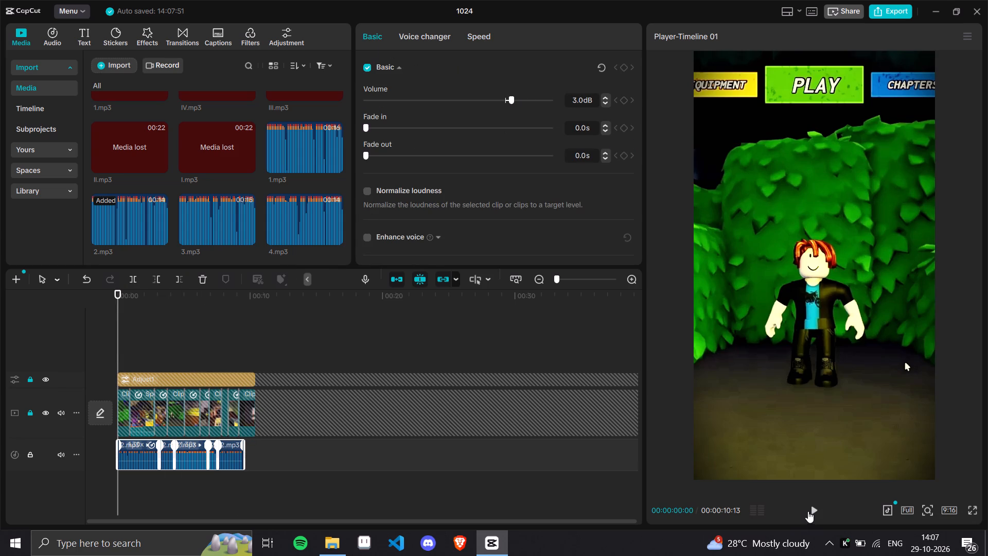
left_click(27, 460)
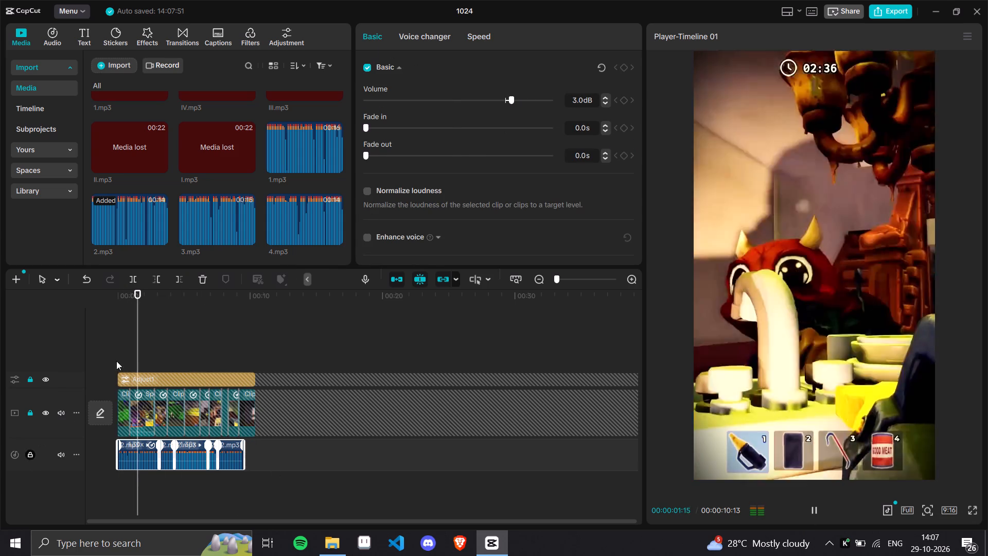
left_click_drag(127, 301, 85, 300)
left_click(27, 411)
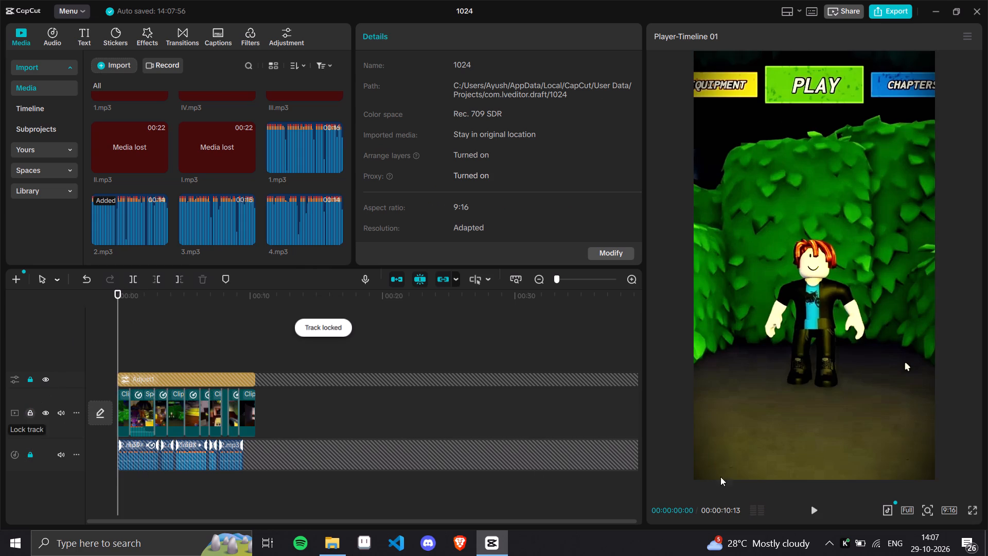
Find the cue at 00:00:02:01 in the narration and extend the opening Clip 1 - Lobby to end there.
left_click(816, 506)
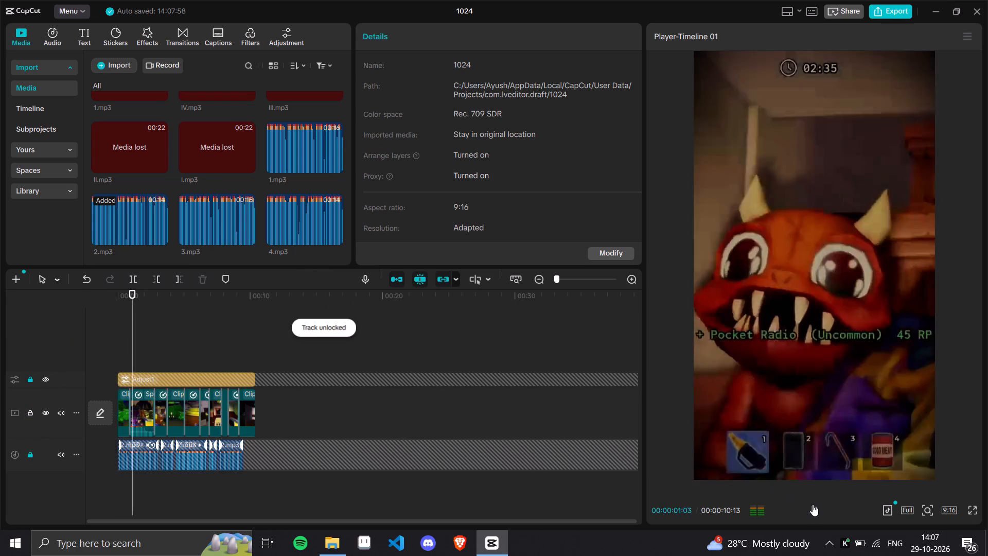
left_click_drag(570, 276, 577, 279)
left_click_drag(154, 297, 134, 303)
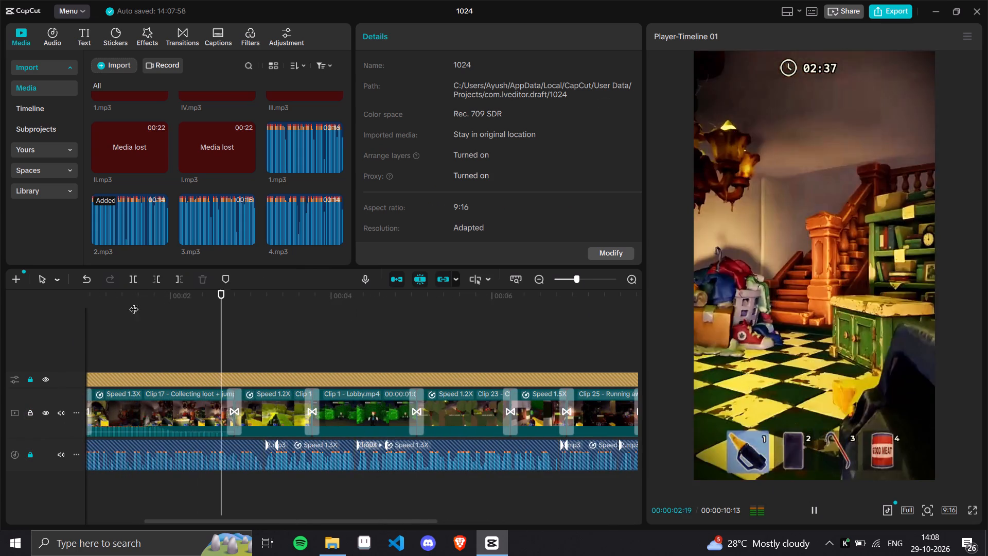
left_click_drag(134, 303, 240, 359)
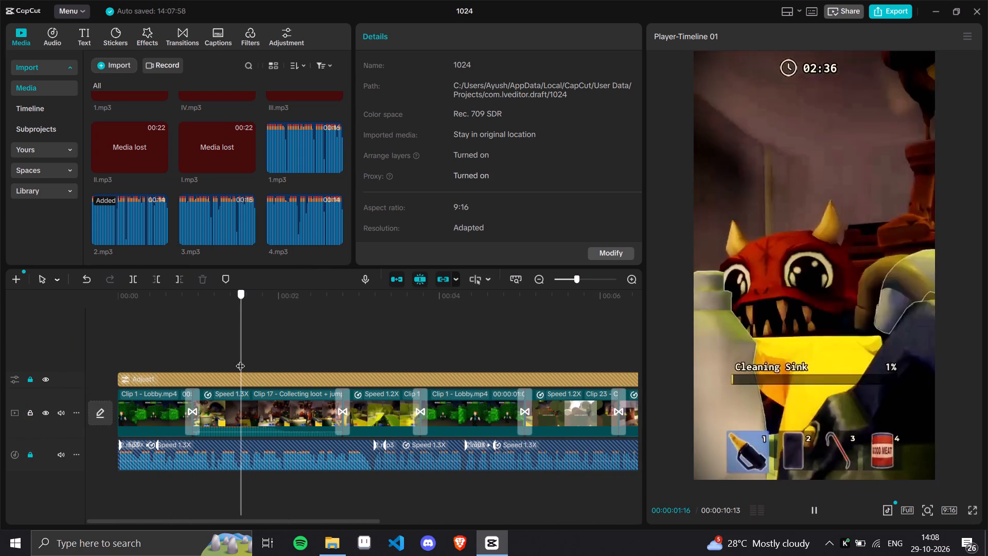
left_click_drag(240, 359, 239, 360)
left_click(811, 506)
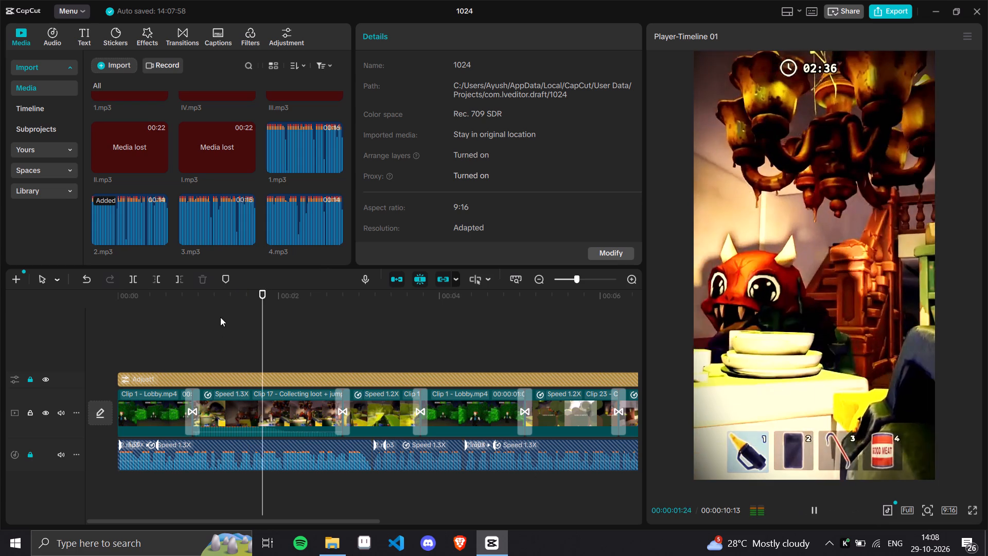
left_click_drag(243, 305, 282, 331)
left_click(817, 509)
left_click(280, 303)
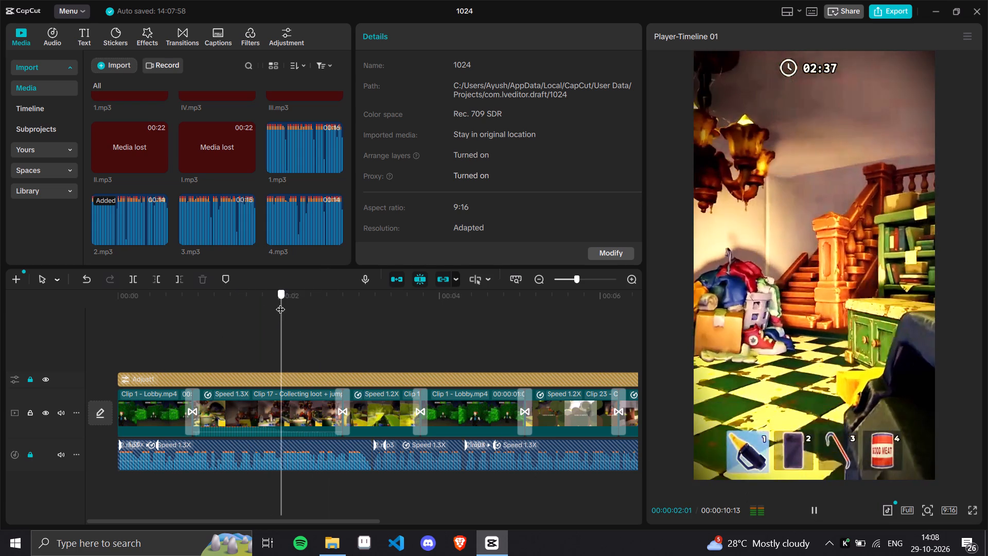
left_click(147, 409)
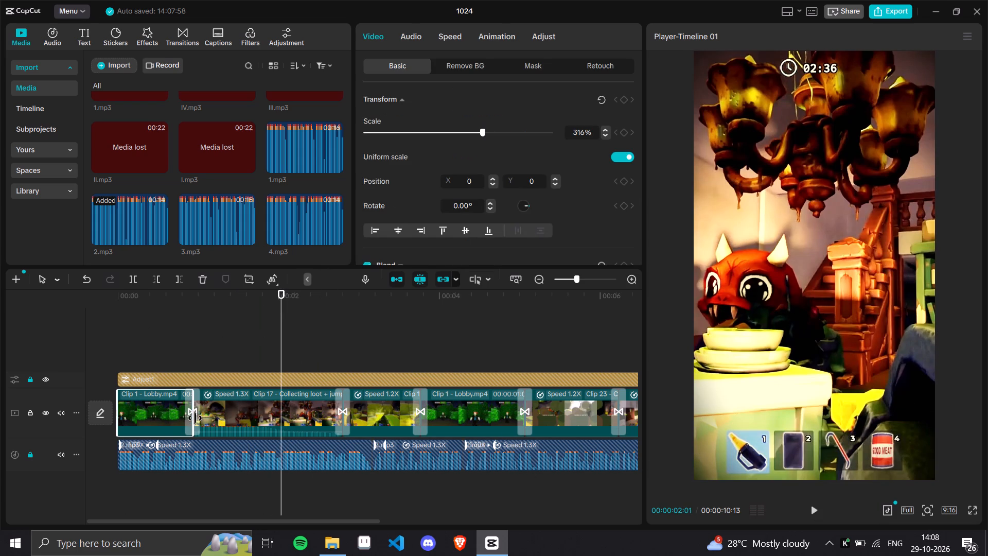
left_click_drag(194, 418, 278, 419)
Trim the opening lobby clip's footage before 00:00:01:14 and stretch its end back out to 00:00:02:01.
left_click(235, 300)
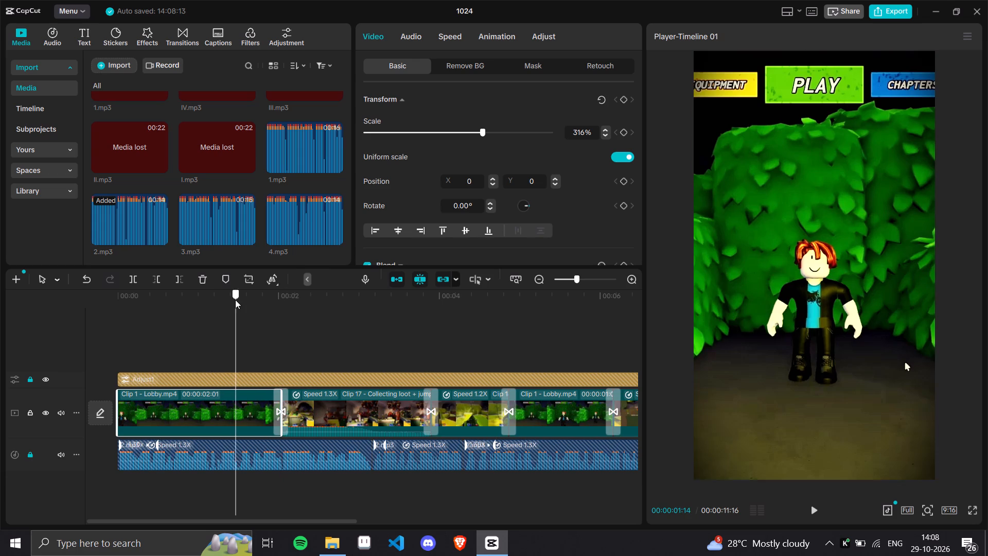
left_click(152, 276)
left_click_drag(166, 410, 281, 427)
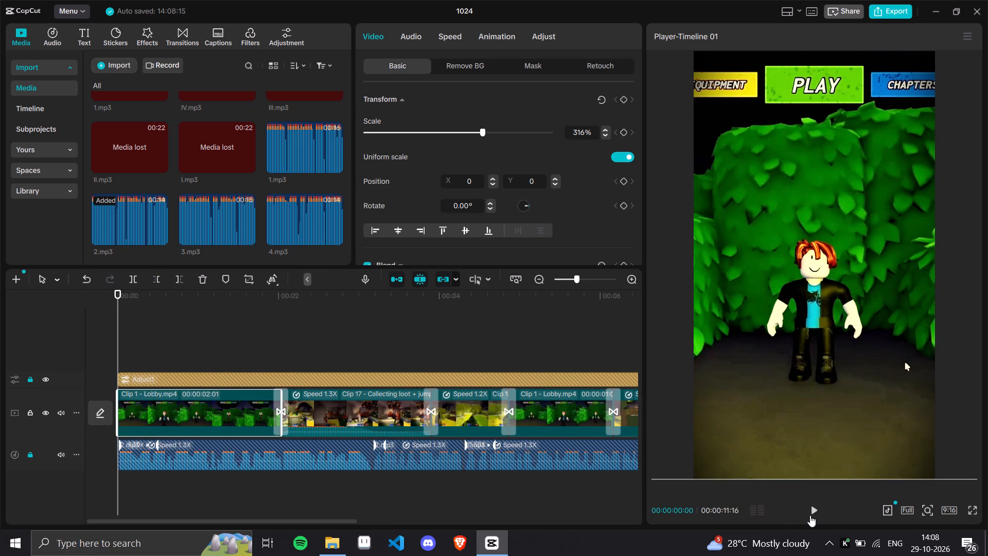
Trim the end of Clip 17 - Collecting loot at 00:00:03:05 to match the narration.
left_click(813, 510)
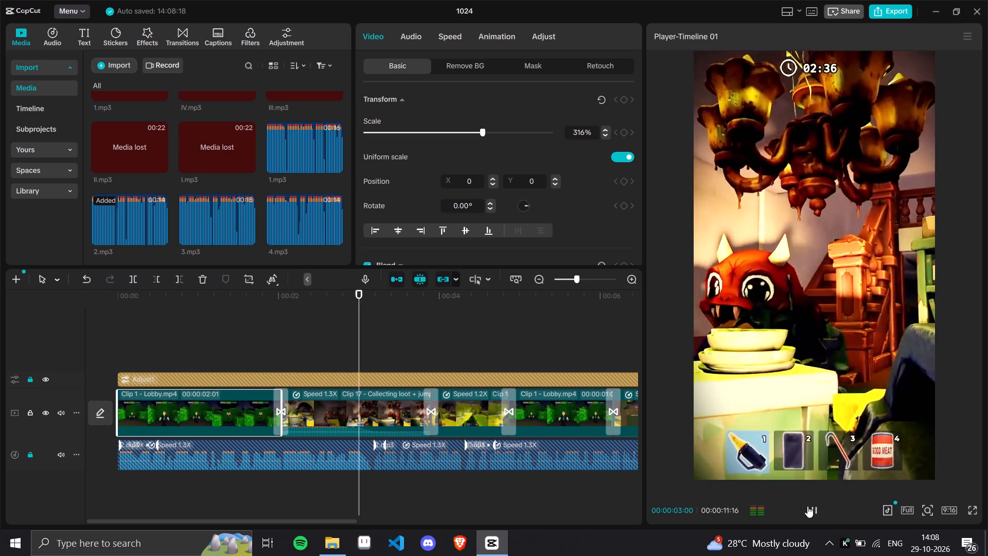
left_click(368, 295)
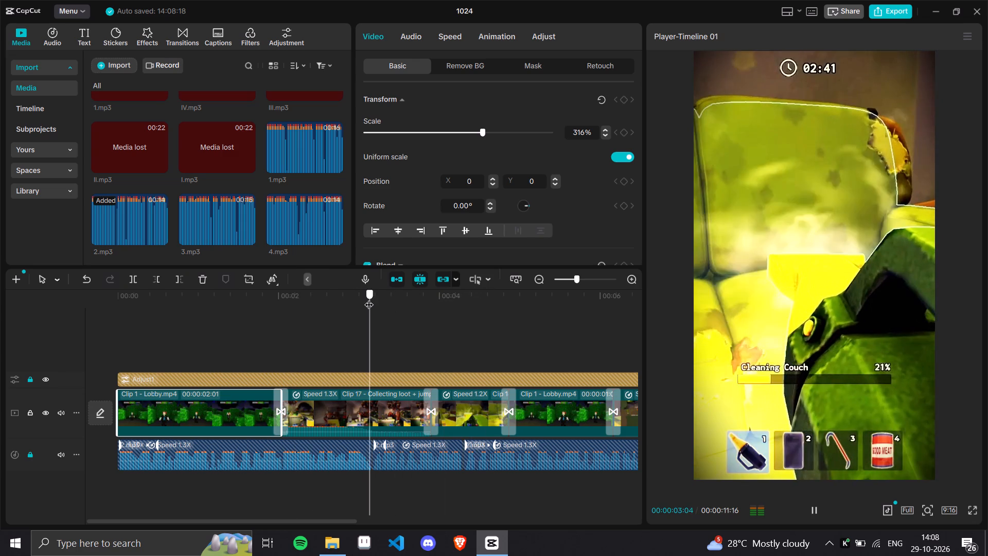
left_click(323, 417)
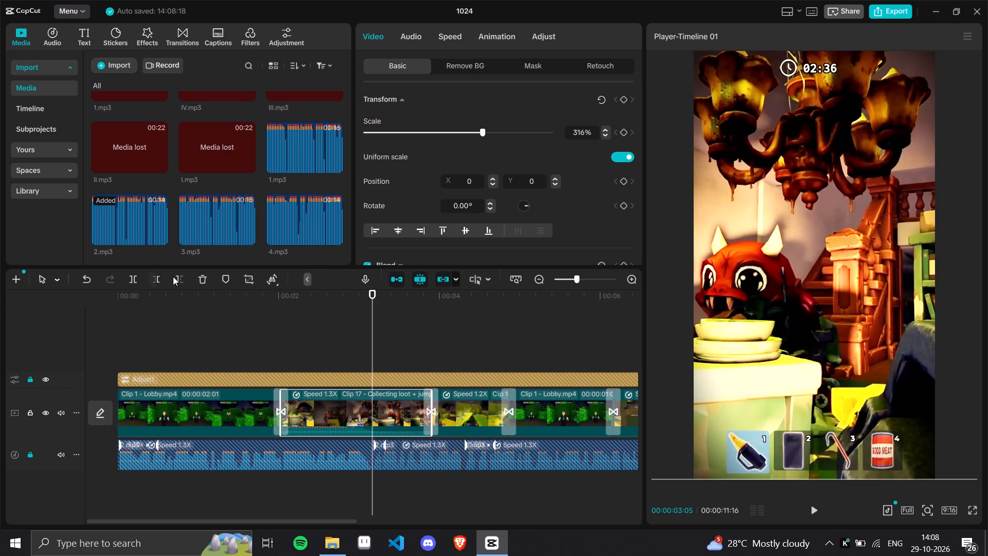
left_click(179, 282)
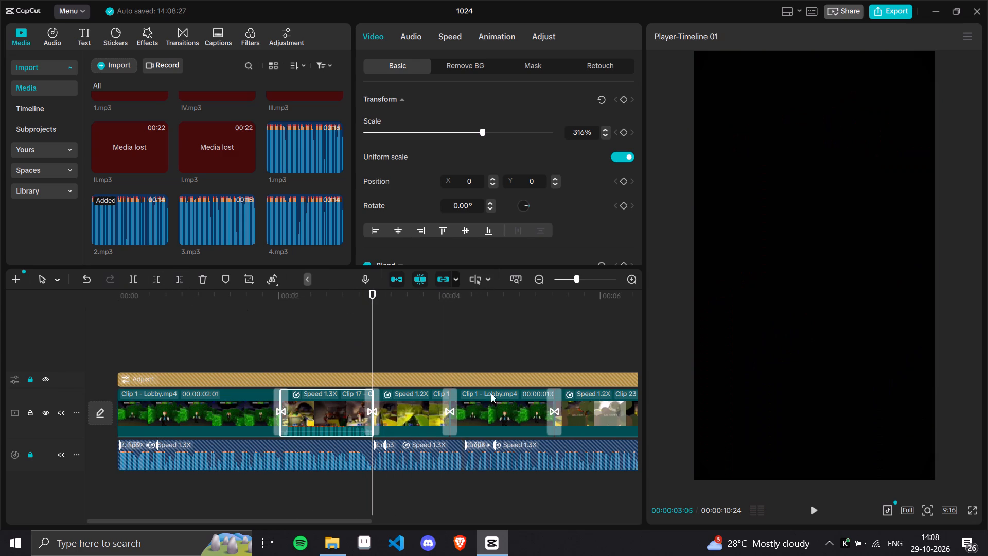
Move the 1.2X Clip 23 so that it directly follows Clip 17 on the video track.
left_click(572, 282)
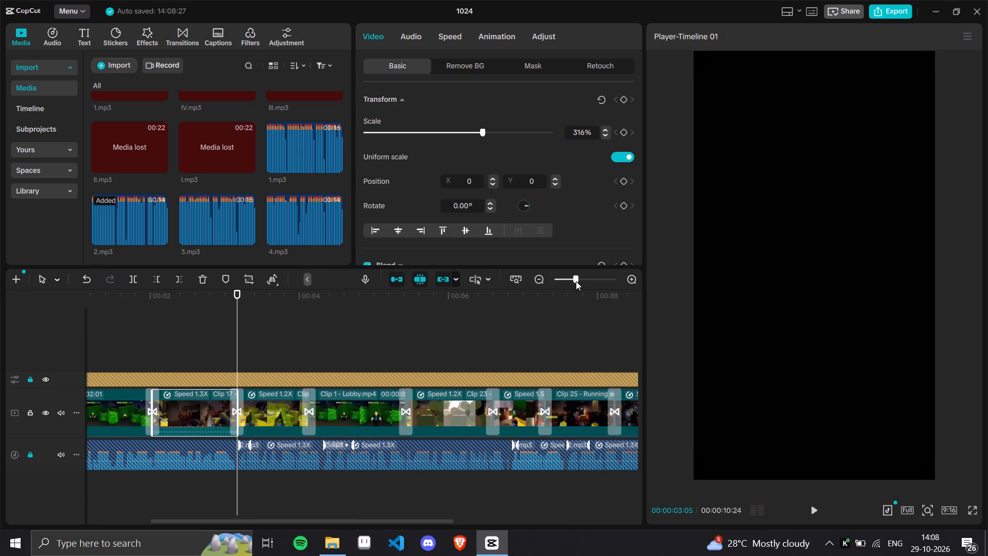
left_click(474, 309)
left_click_drag(472, 309, 438, 304)
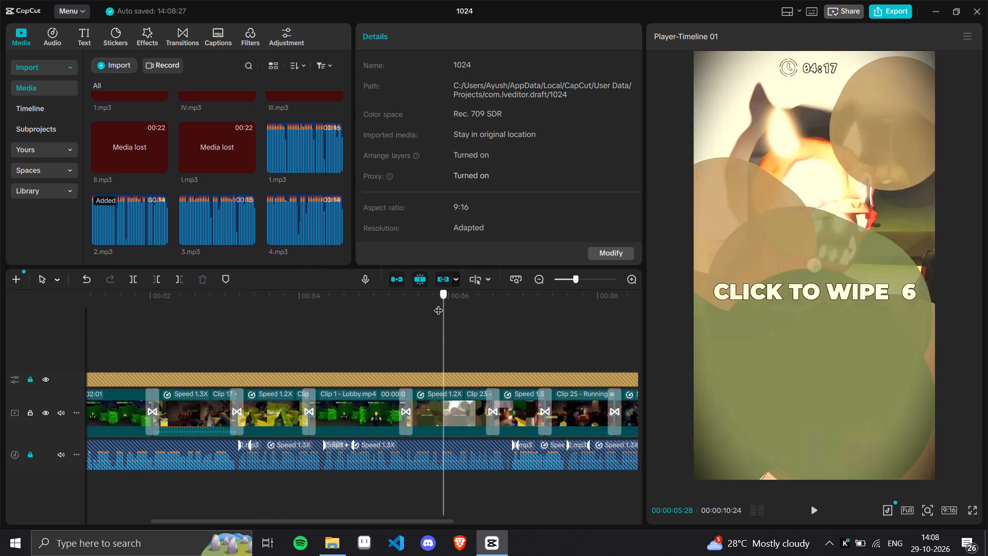
left_click_drag(438, 304, 438, 304)
left_click_drag(451, 413, 279, 406)
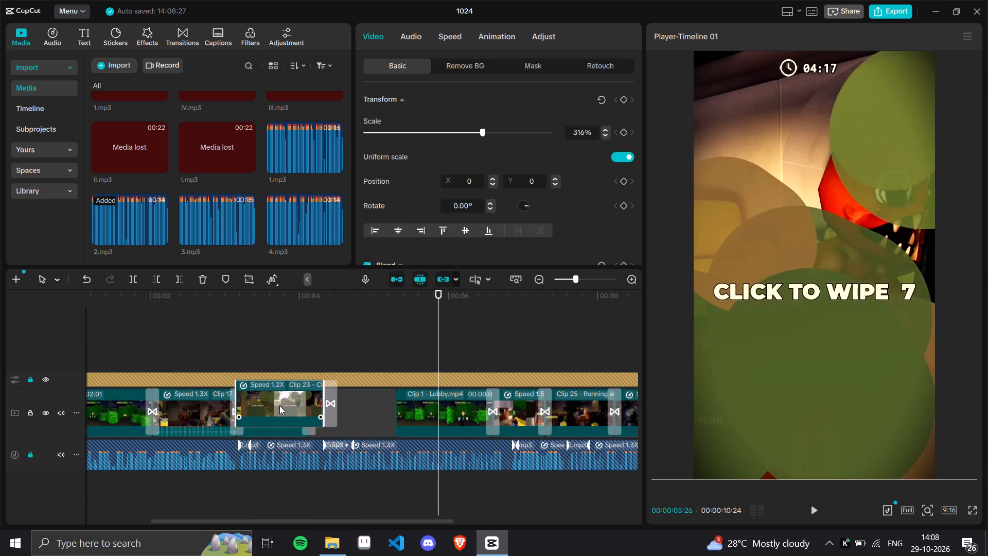
left_click_drag(279, 406, 268, 410)
Play through the reordered section and move Clip 39 - Around the truck to just before Clip 25 - Running away.
left_click(203, 304)
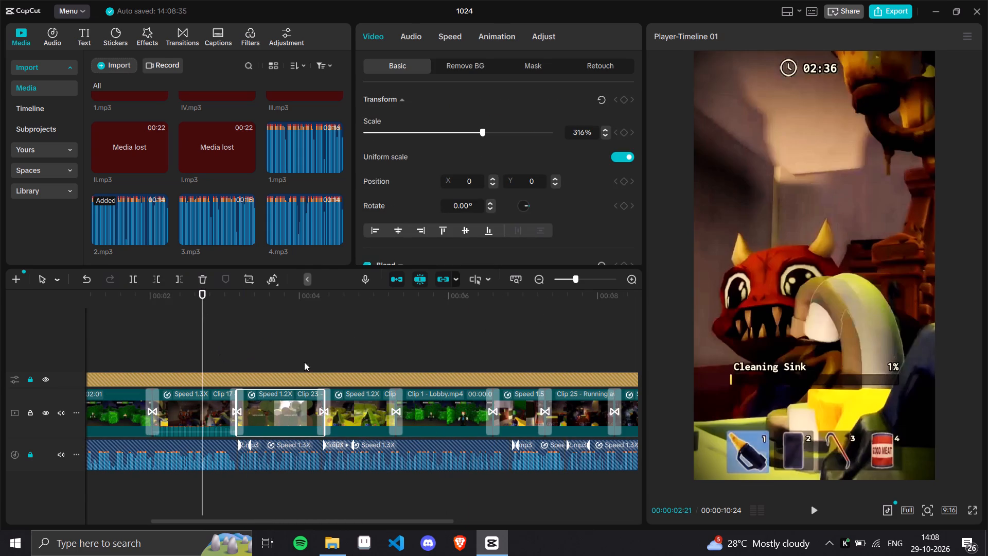
left_click(816, 510)
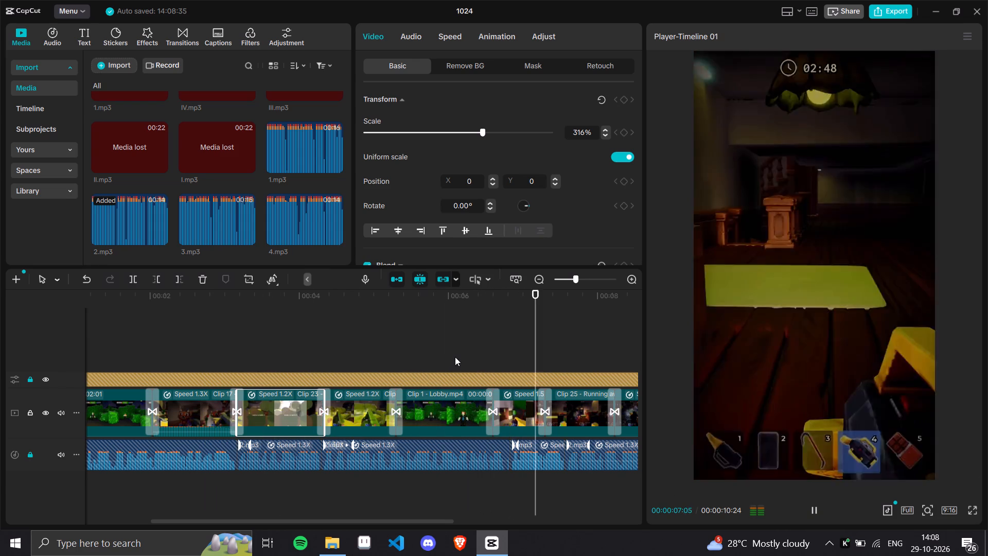
left_click_drag(501, 314, 496, 316)
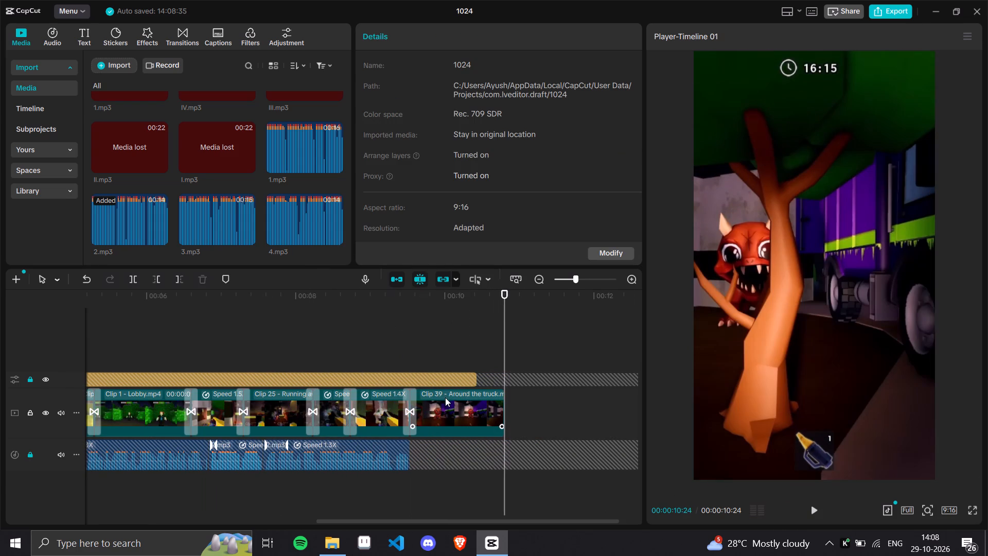
left_click_drag(445, 409, 251, 399)
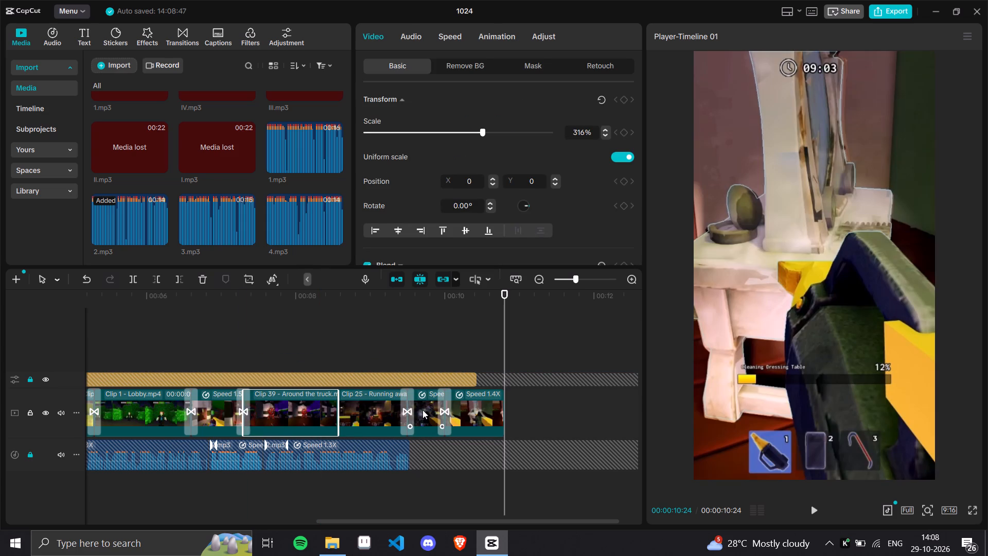
Check the final clips and delete the 1.4X dressing-table cleaning clip at the end of the video track.
left_click_drag(410, 300, 426, 309)
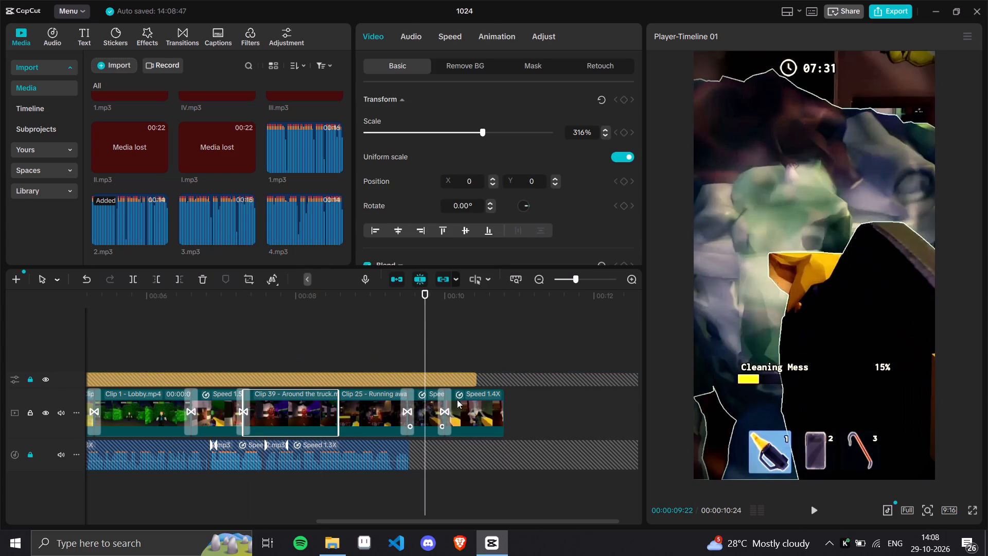
left_click_drag(444, 292, 465, 302)
left_click(482, 420)
key("Delete")
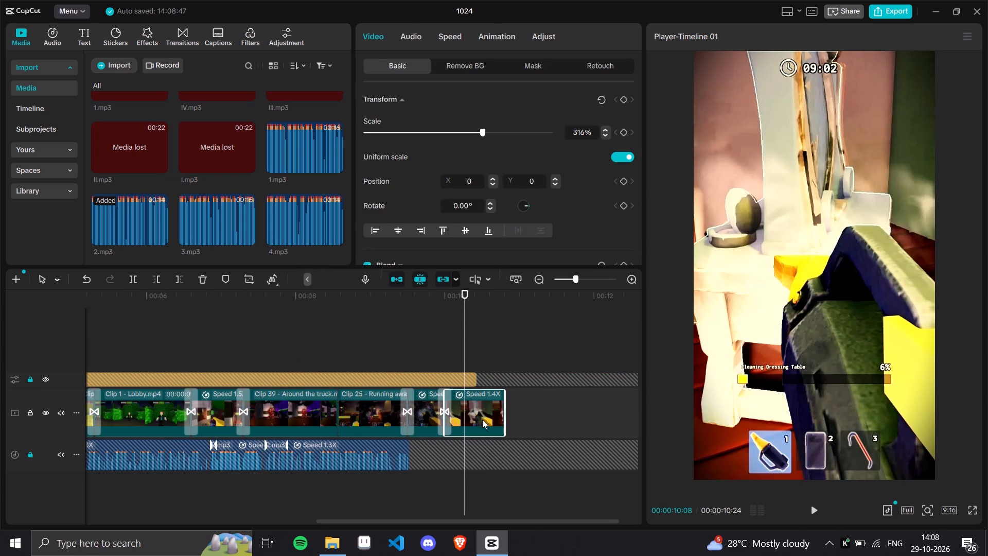
Delete the 1.5X clip between the second Clip 1 - Lobby and Clip 39 - Around the truck on the video track.
left_click_drag(219, 300, 223, 306)
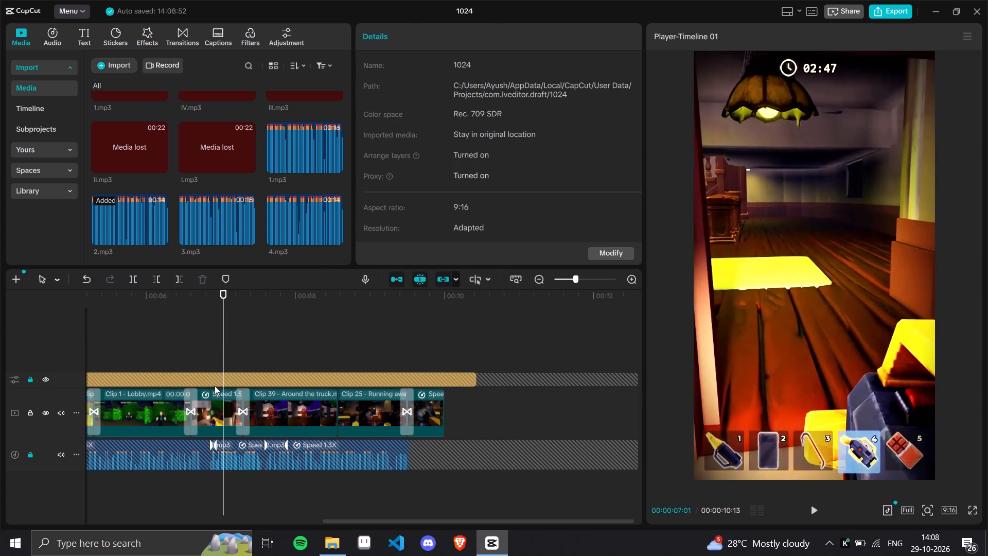
left_click(218, 410)
key("Delete")
Extend the final 1.6X clip to the end of the narration at about 00:00:09:16 and play the timeline from the start.
left_click(365, 422)
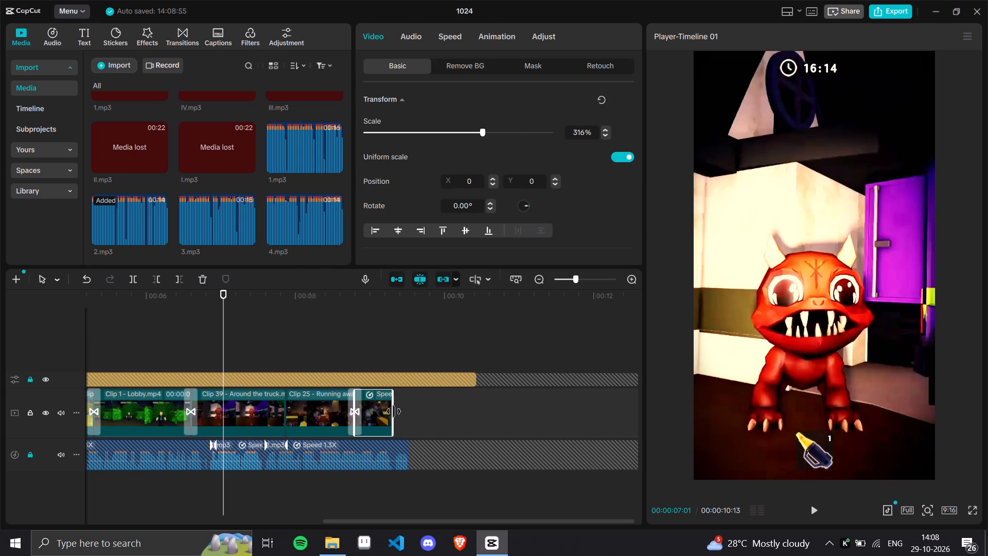
left_click_drag(394, 411, 410, 416)
left_click_drag(225, 323, 0, 347)
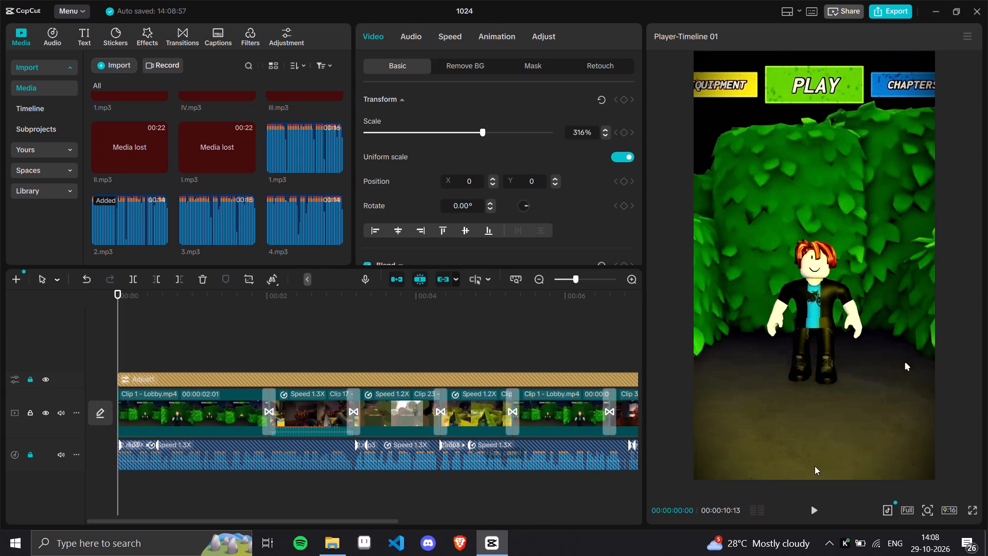
left_click(815, 503)
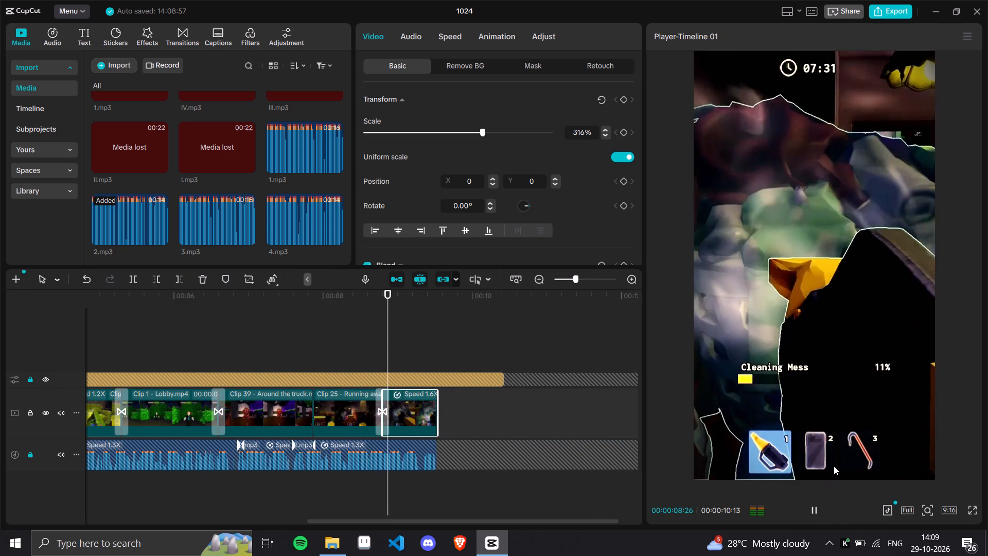
Unlock the adjustment track and trim the end of Adjust1 to the end of the video at 00:00:09:16.
left_click(26, 374)
left_click(27, 379)
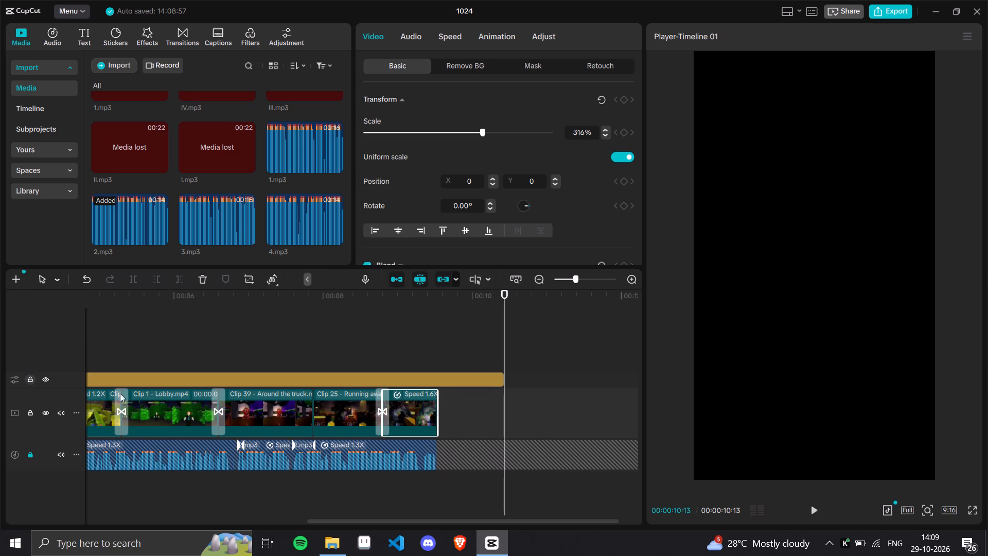
left_click(442, 287)
left_click_drag(435, 303, 440, 303)
left_click(411, 367)
left_click_drag(412, 352, 436, 363)
left_click(421, 375)
left_click(177, 278)
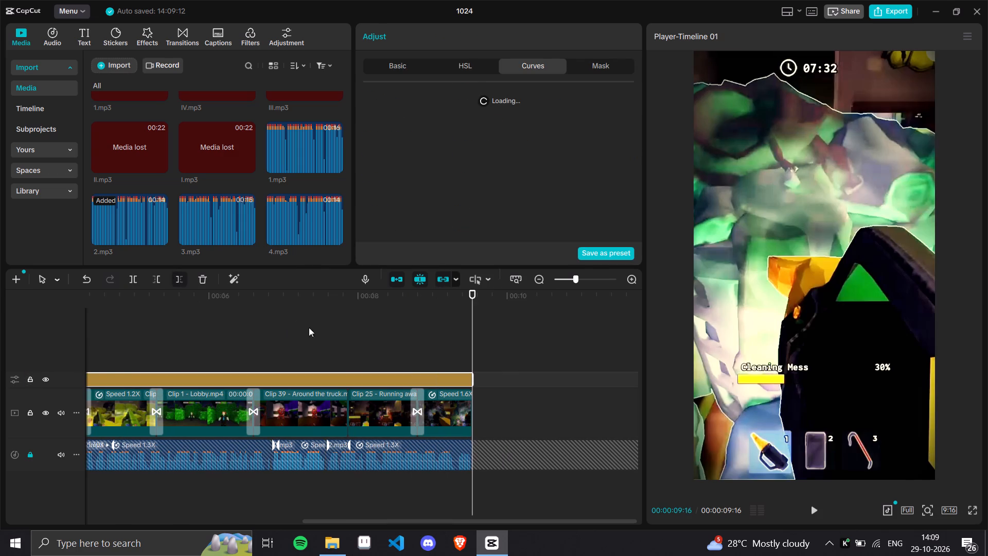
Unlock the audio track holding the 2.mp3 narration.
left_click(353, 477)
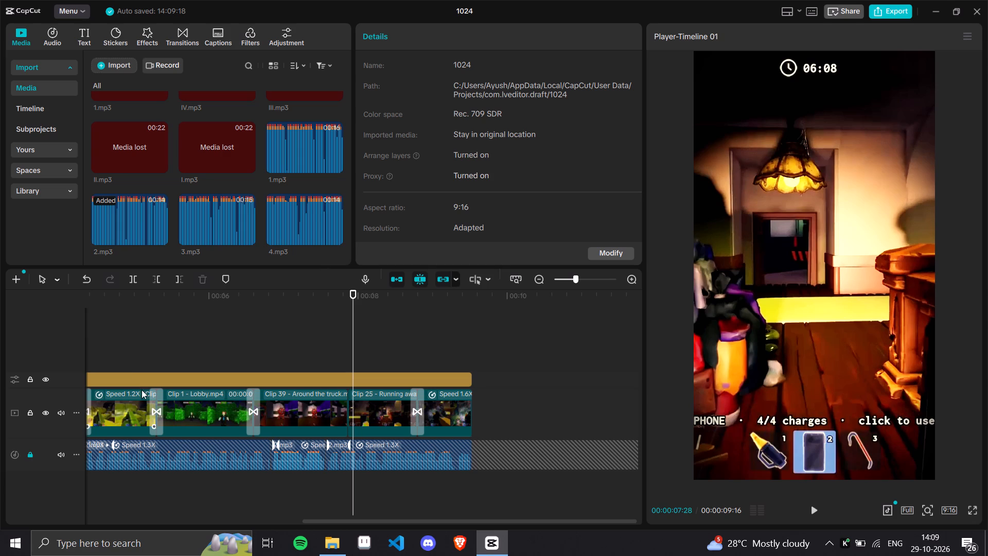
left_click(32, 454)
Return the playhead to the start and export the timeline as a video named draft2.
left_click(888, 15)
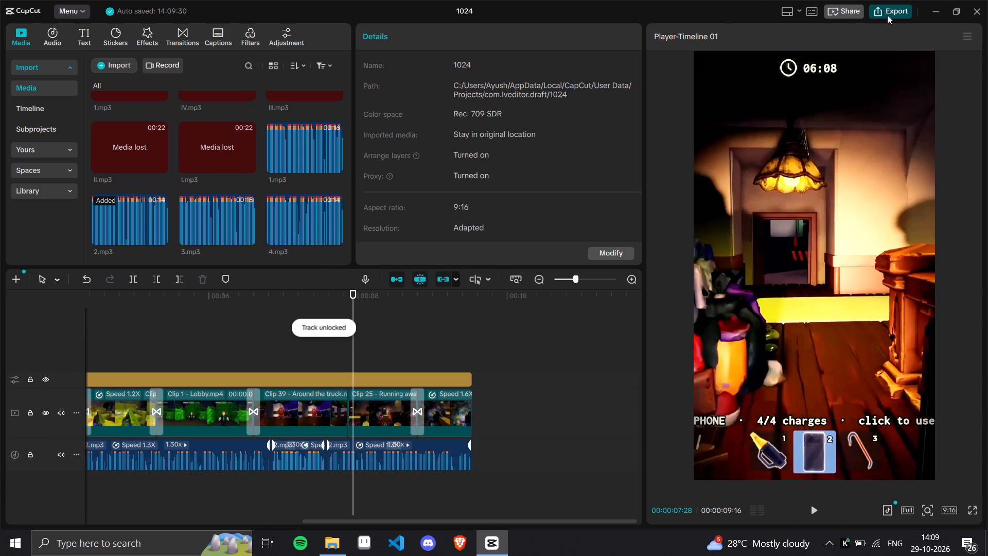
left_click(693, 454)
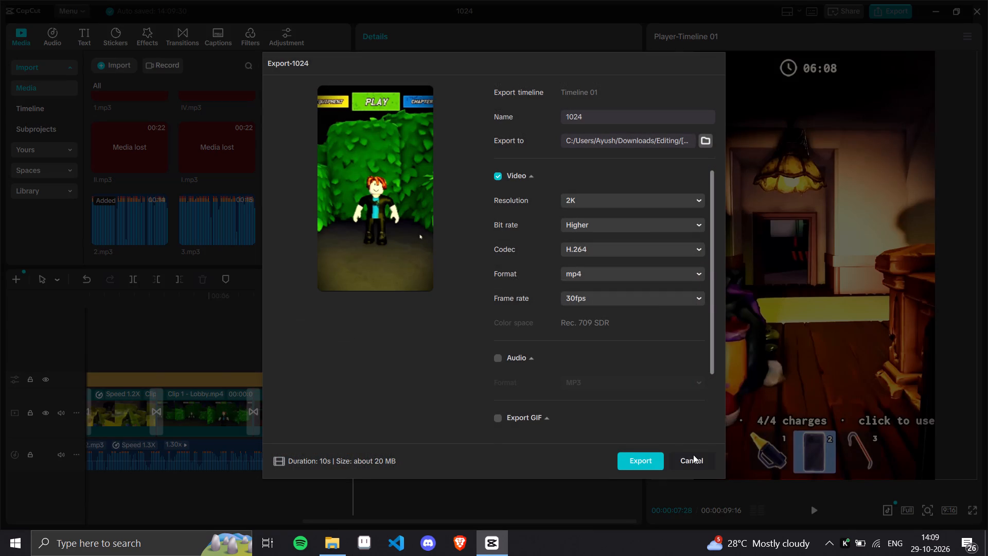
left_click_drag(322, 292, 0, 334)
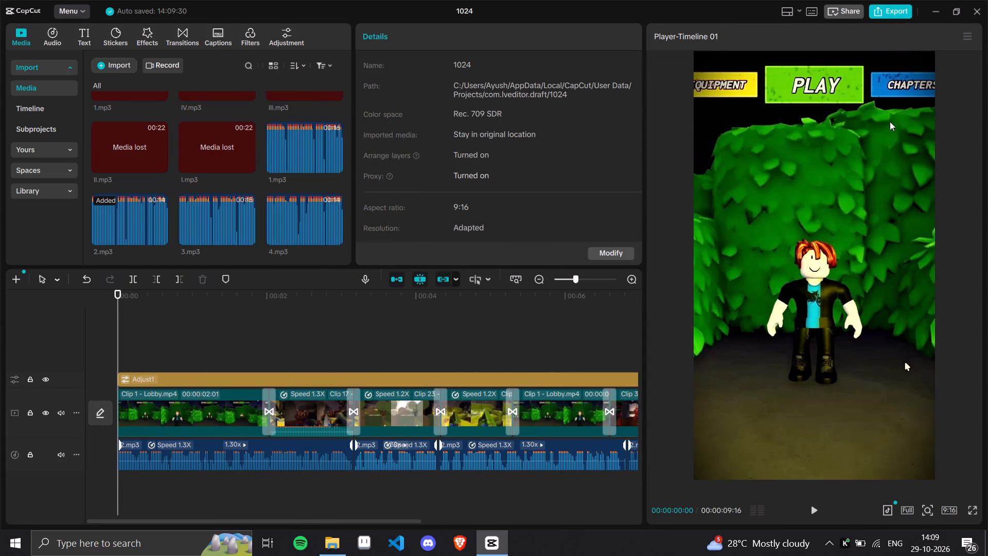
left_click(880, 4)
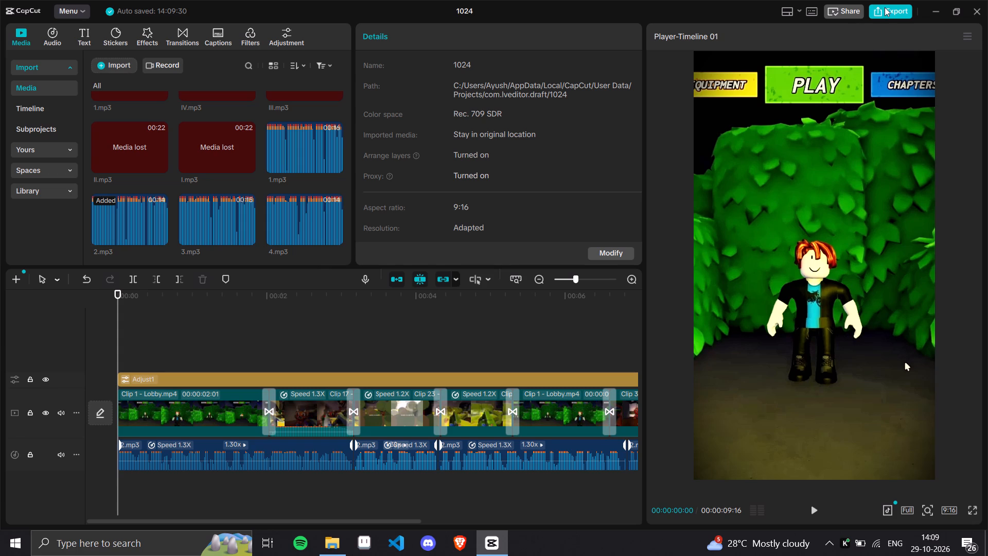
left_click(885, 7)
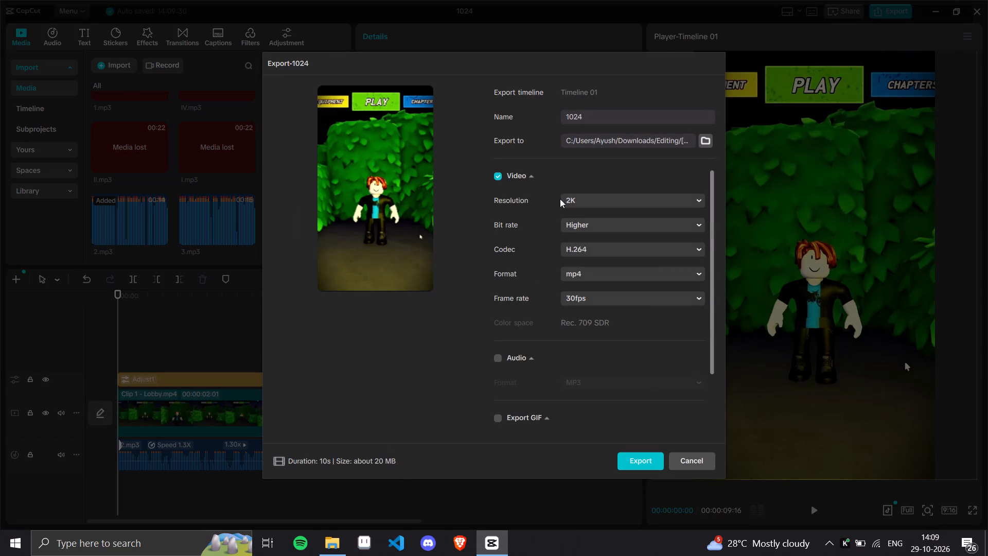
left_click_drag(622, 115, 526, 120)
key("d")
key("r")
key("a")
key("g")
key("BackSpace")
type("ft")
key("2")
left_click(648, 465)
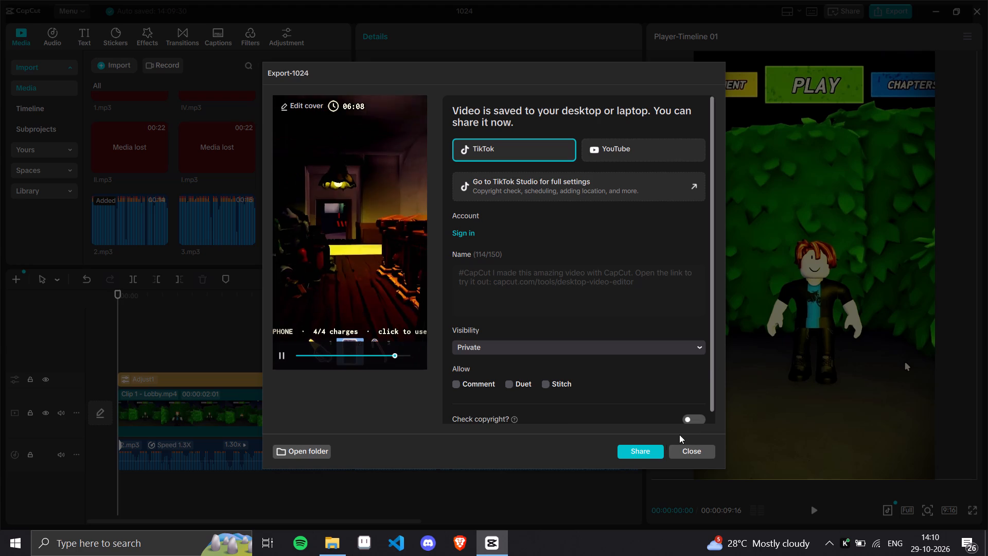
left_click(687, 458)
Lock the video and adjustment tracks and delete all the 2.mp3 narration pieces from the audio track.
left_click_drag(570, 278, 564, 275)
left_click(25, 411)
left_click(29, 384)
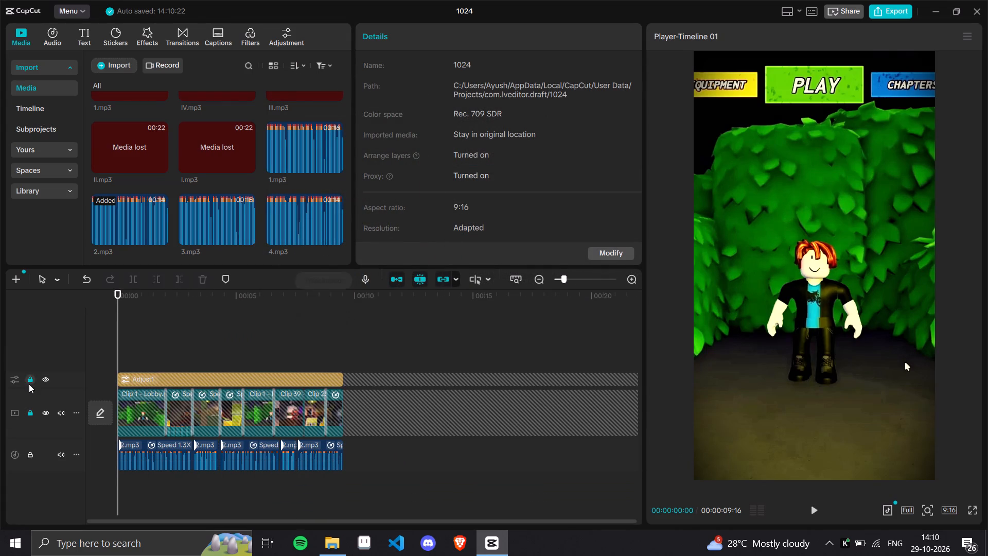
scroll(183, 241, "down", 2)
key("ctrl+a")
key("Delete")
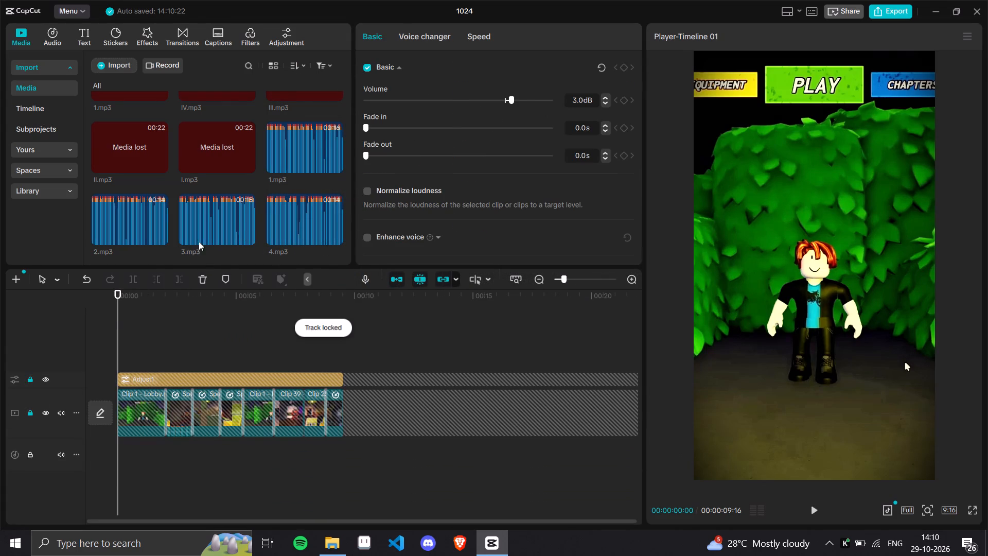
Add 3.mp3 at the start of the audio track and set its speed to 1.30x with audio pitch change enabled.
left_click_drag(197, 233, 111, 459)
left_click(486, 30)
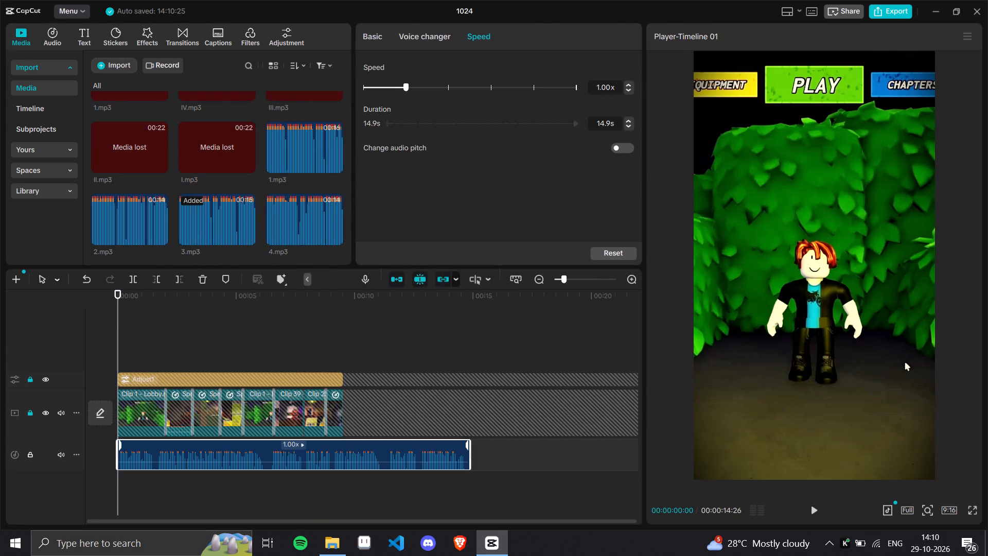
double_click(627, 85)
left_click(627, 83)
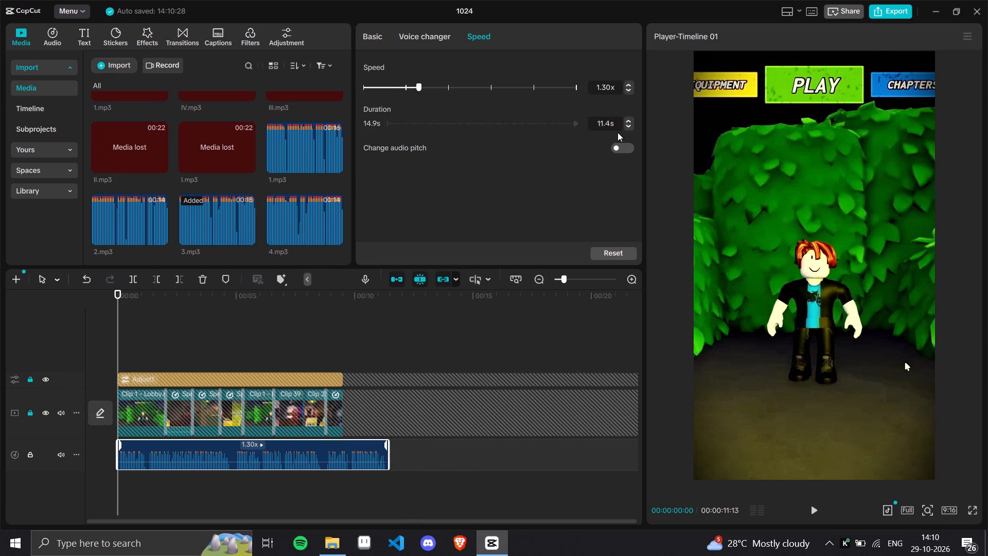
left_click(622, 142)
left_click(623, 146)
Set the volume of the 3.mp3 narration to 3 dB.
left_click(368, 32)
left_click_drag(581, 99, 547, 98)
key("3")
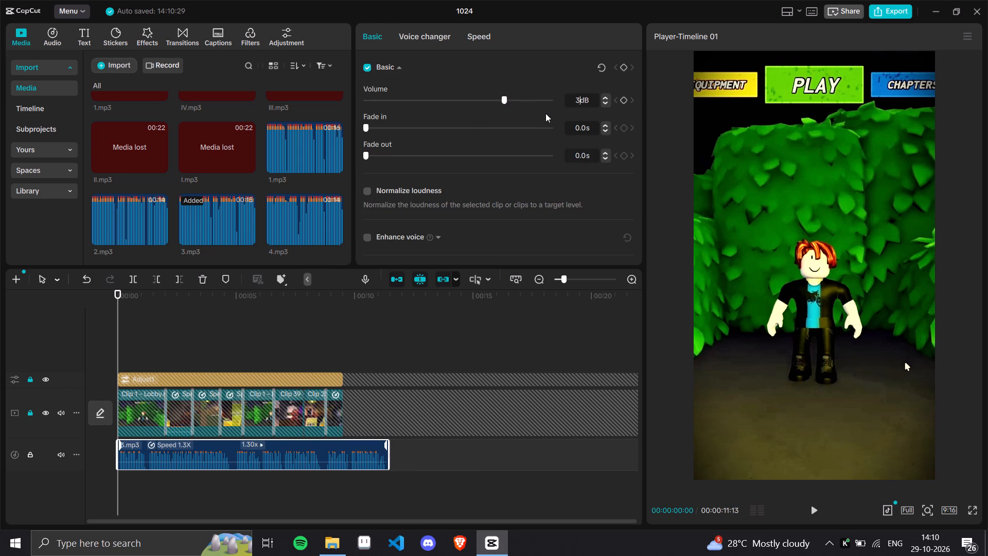
key("Return")
Trim the silent beginning of 3.mp3 up to 00:00:00:02 and move the clip back to the start of the timeline.
left_click_drag(561, 280, 613, 281)
left_click(376, 290)
left_click(148, 278)
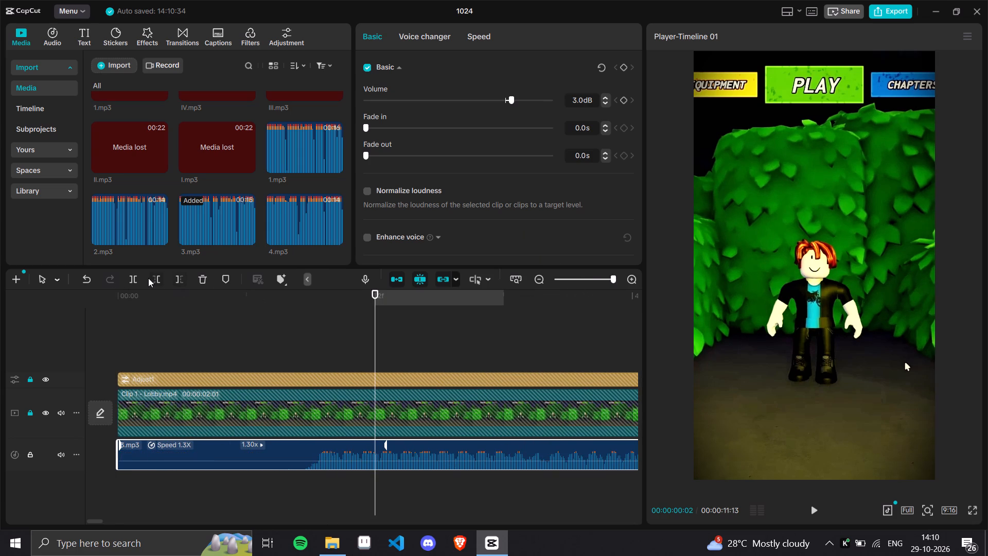
left_click(152, 279)
left_click_drag(430, 460, 191, 447)
key("ctrl+z")
left_click_drag(462, 448, 197, 445)
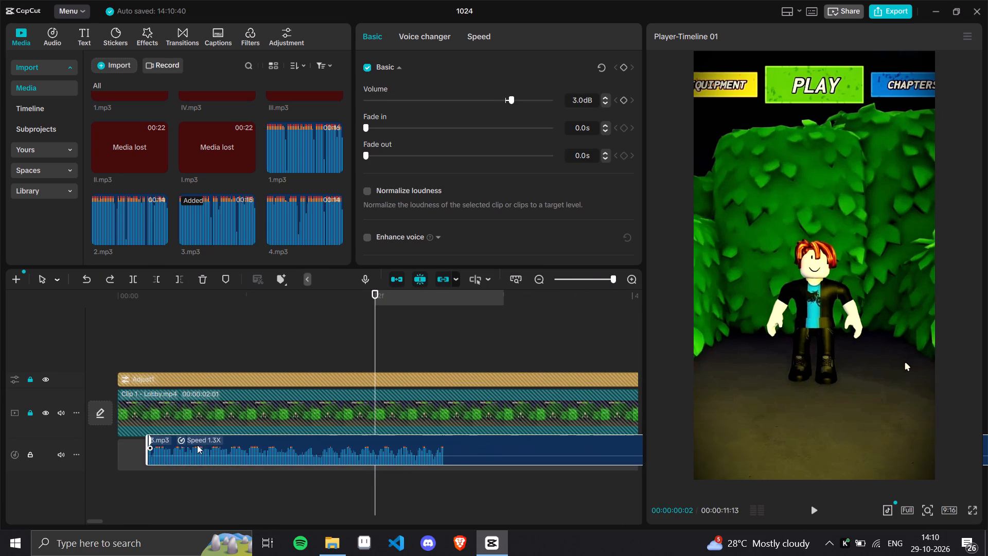
left_click_drag(197, 445, 178, 445)
Cut the pause from 00:00:01:01 to 00:00:01:06 out of 3.mp3 and move the remainder back to 00:00:01:01 on a new audio track.
left_click_drag(580, 277, 566, 276)
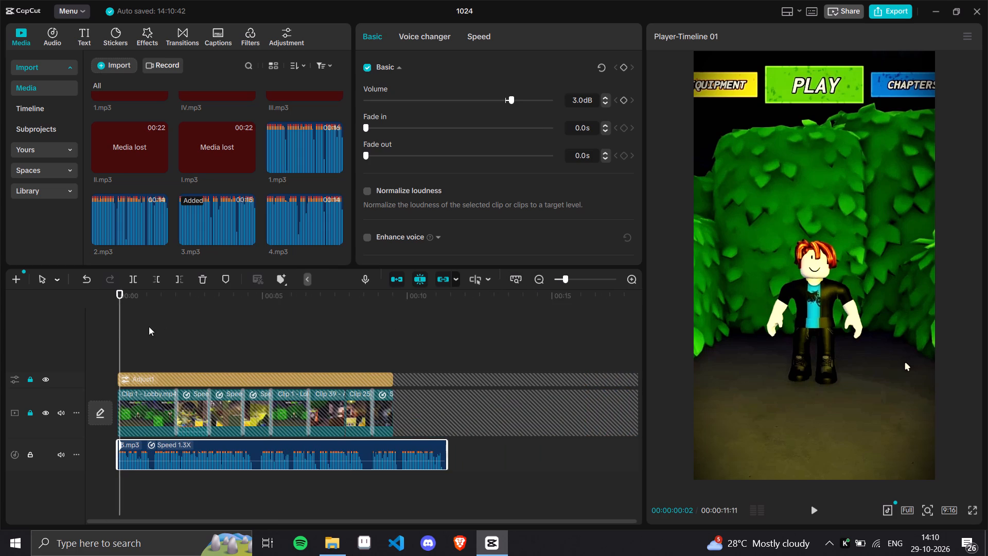
left_click_drag(121, 318, 154, 334)
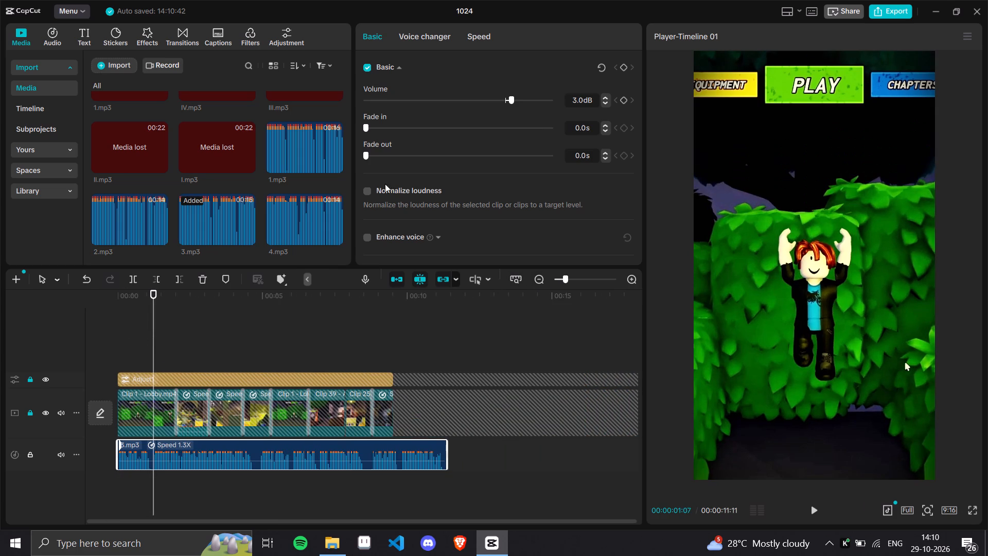
left_click(481, 34)
left_click(380, 43)
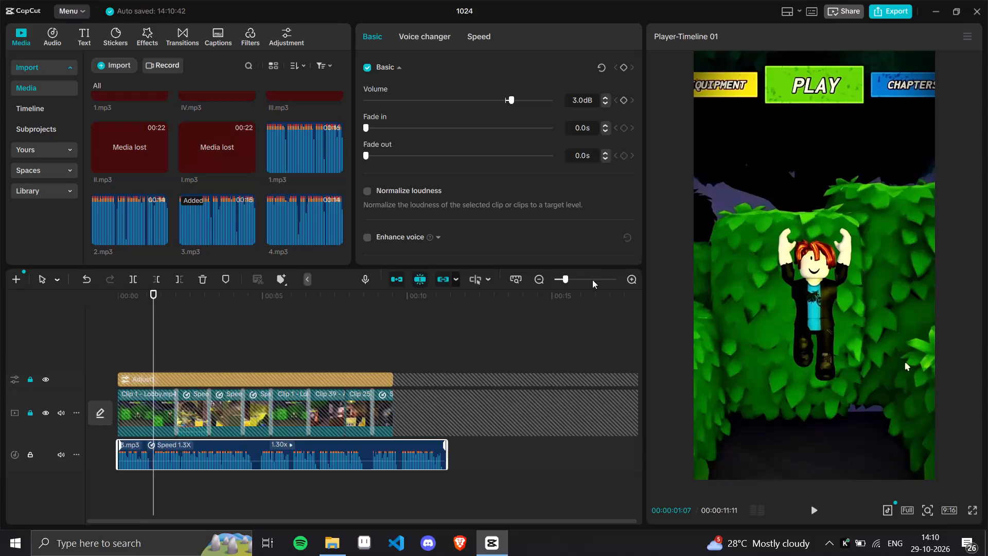
left_click_drag(589, 280, 607, 287)
left_click_drag(124, 294, 186, 340)
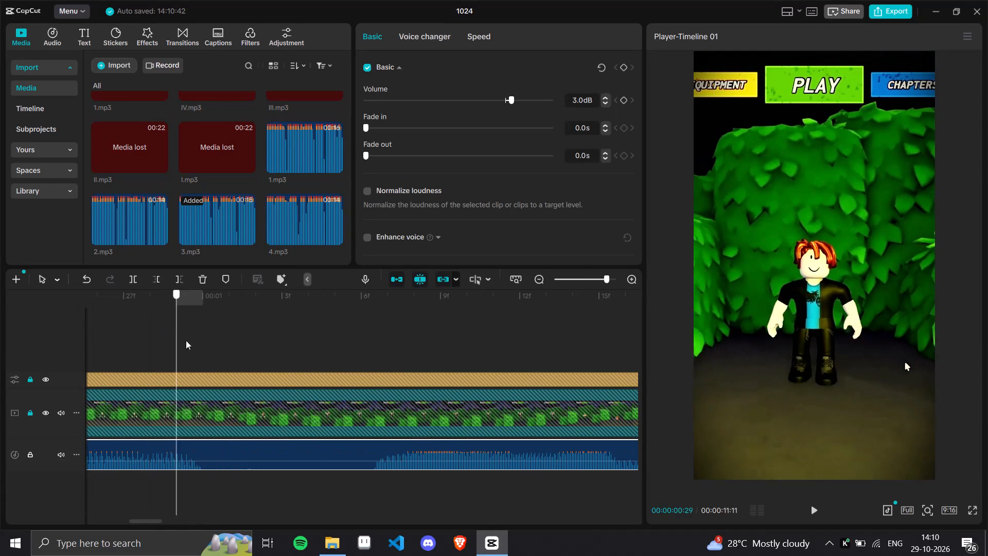
left_click_drag(186, 340, 217, 361)
left_click(137, 280)
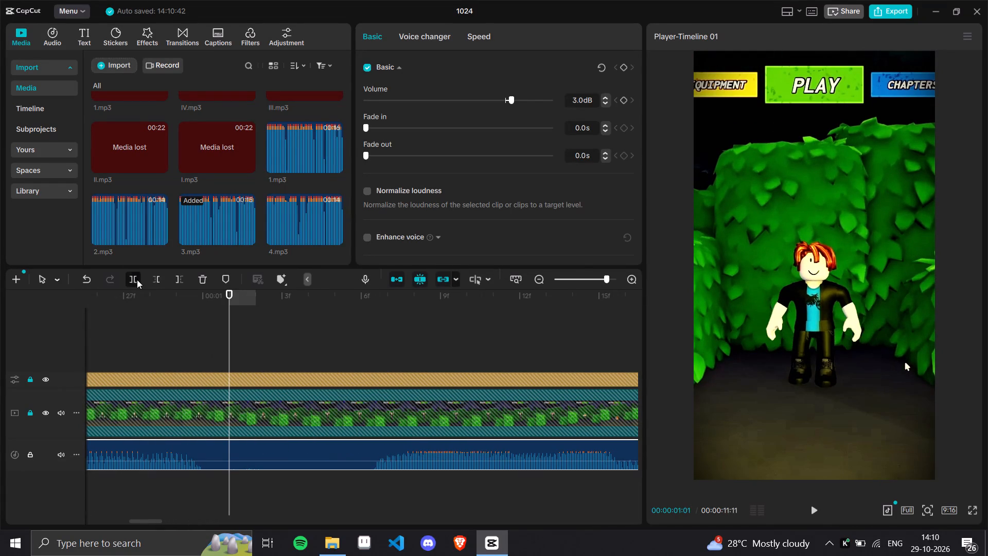
left_click(353, 300)
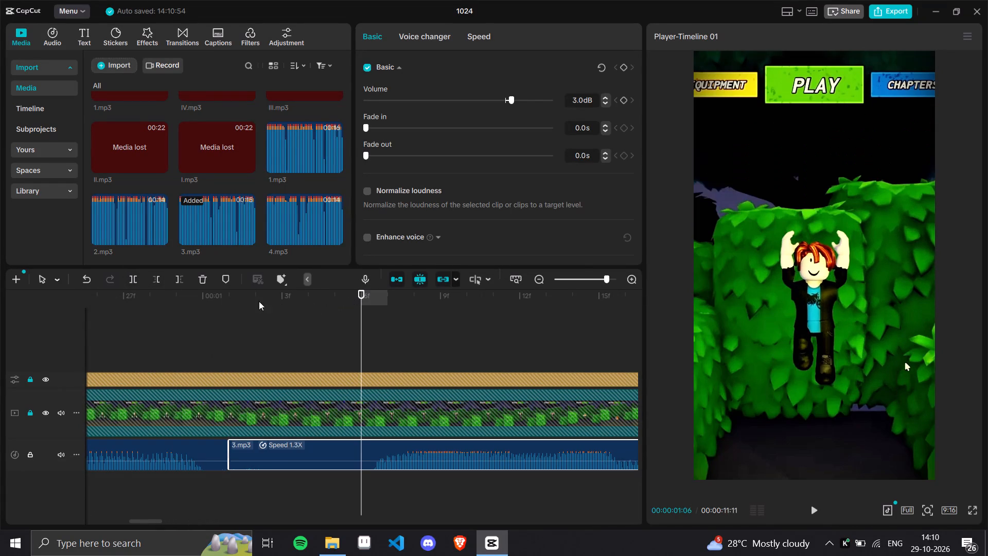
left_click(157, 279)
left_click_drag(383, 448, 249, 481)
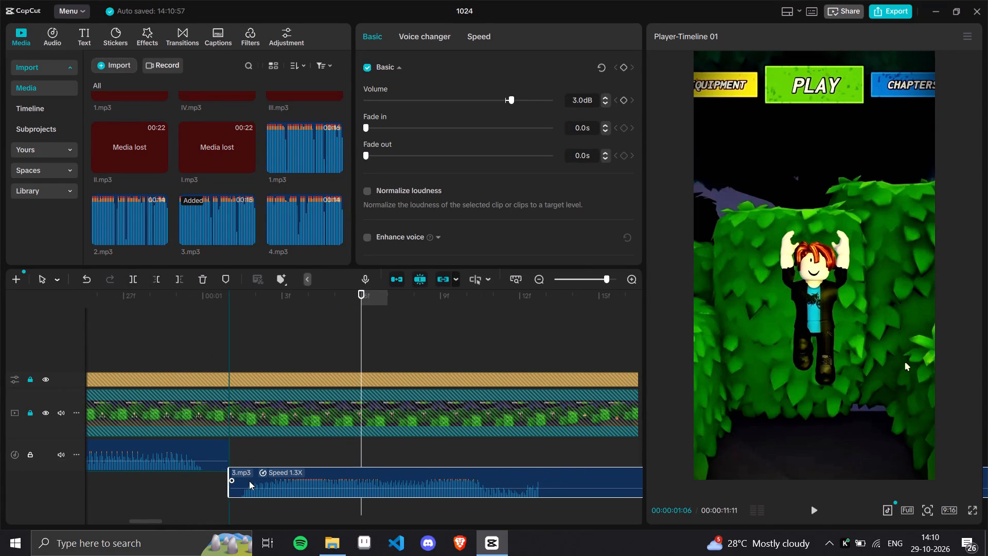
left_click_drag(249, 481, 245, 481)
Cut the pause from 00:00:04:13 to 00:00:04:22 out of 3.mp3 and move the remainder back to 00:00:04:12 on the upper audio track.
left_click_drag(361, 323, 597, 480)
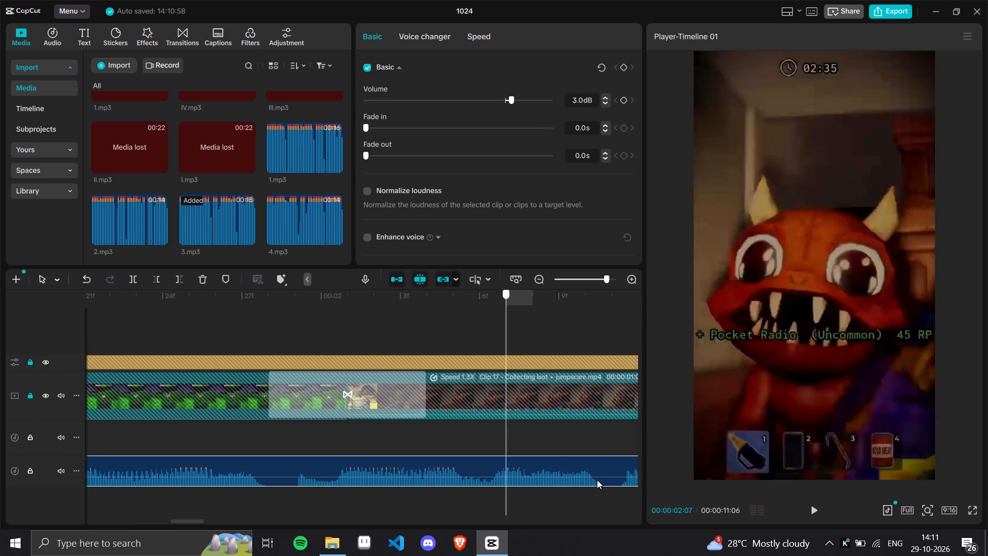
left_click_drag(597, 480, 635, 497)
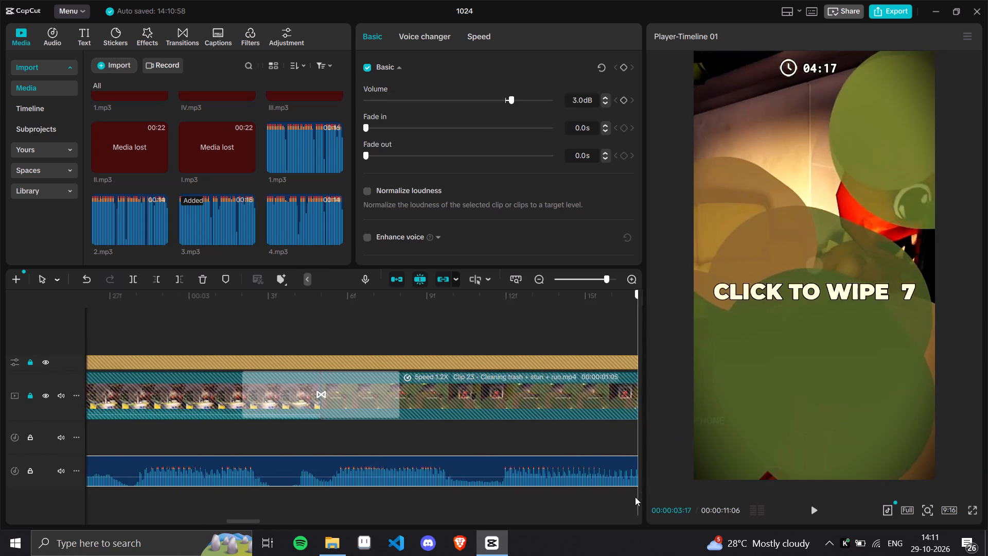
left_click_drag(635, 497, 306, 503)
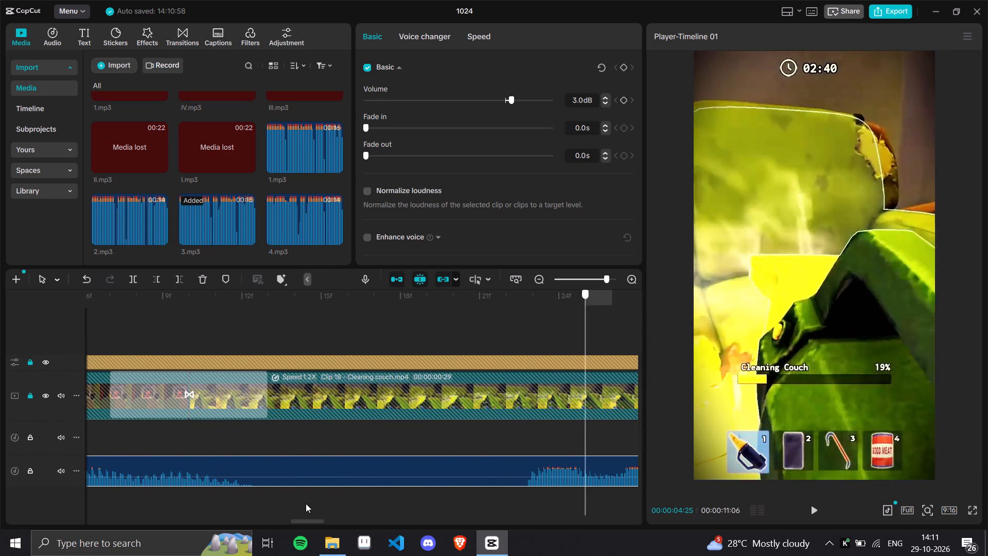
left_click_drag(306, 503, 265, 481)
left_click(133, 277)
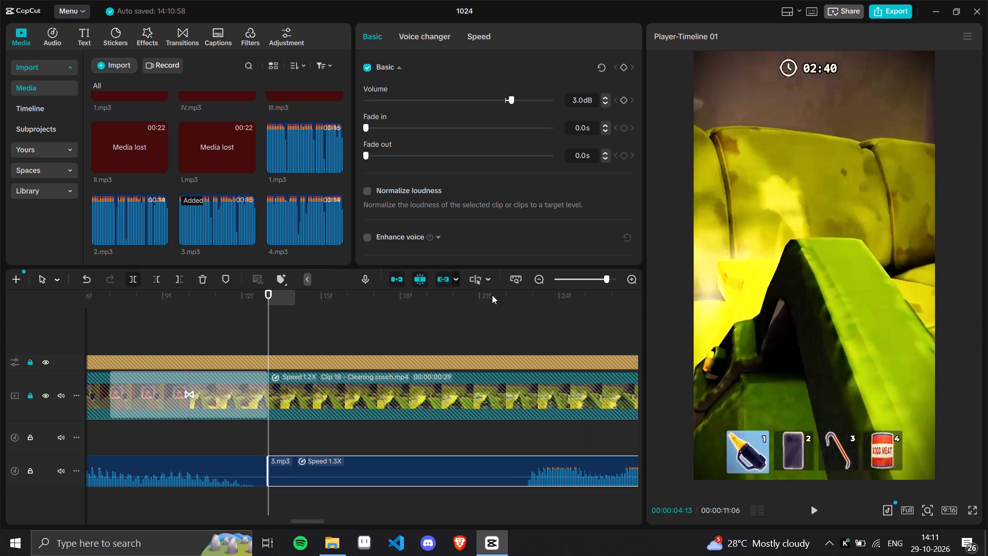
left_click(507, 296)
left_click(155, 280)
left_click_drag(557, 468, 521, 464)
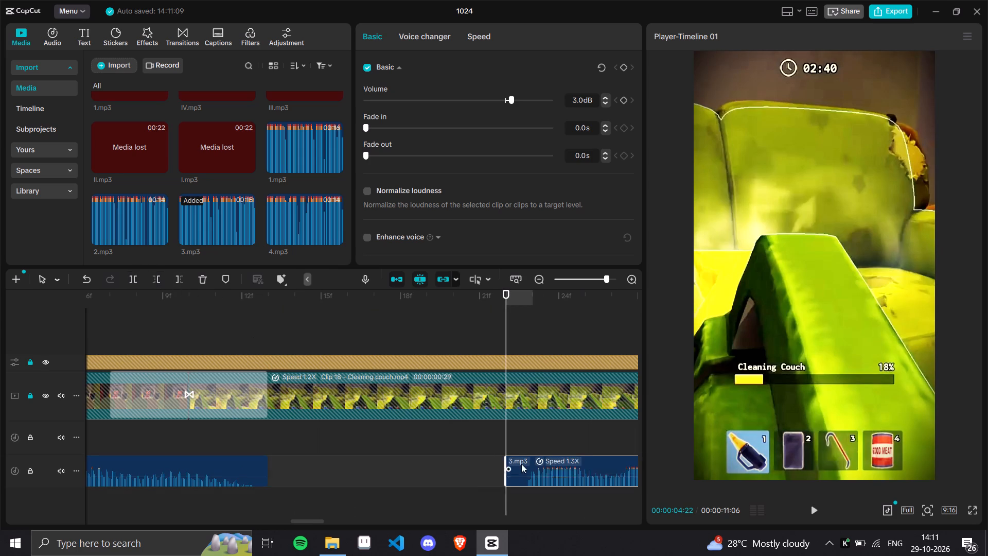
left_click_drag(521, 464, 305, 437)
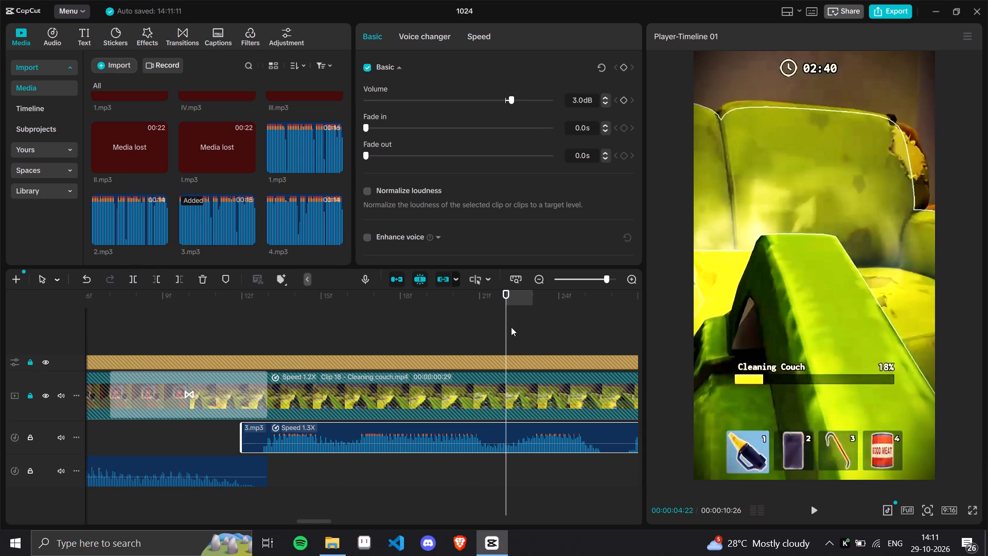
left_click_drag(507, 328, 517, 376)
left_click_drag(361, 437, 368, 441)
left_click_drag(349, 427, 362, 433)
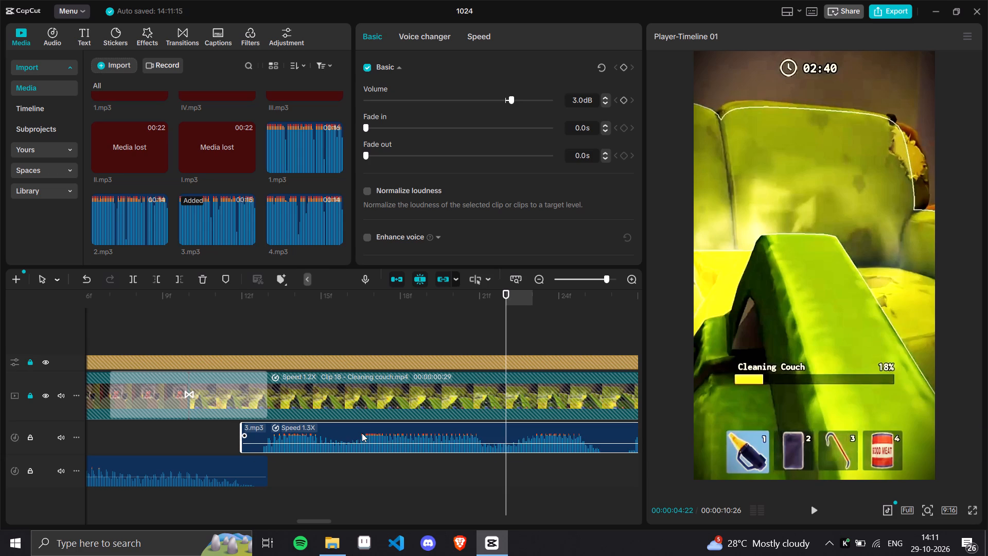
Cut the pause from 00:00:05:11 to 00:00:05:15 out of 3.mp3 and move the remainder back to 00:00:05:11 on the lower audio track.
left_click_drag(510, 324, 695, 431)
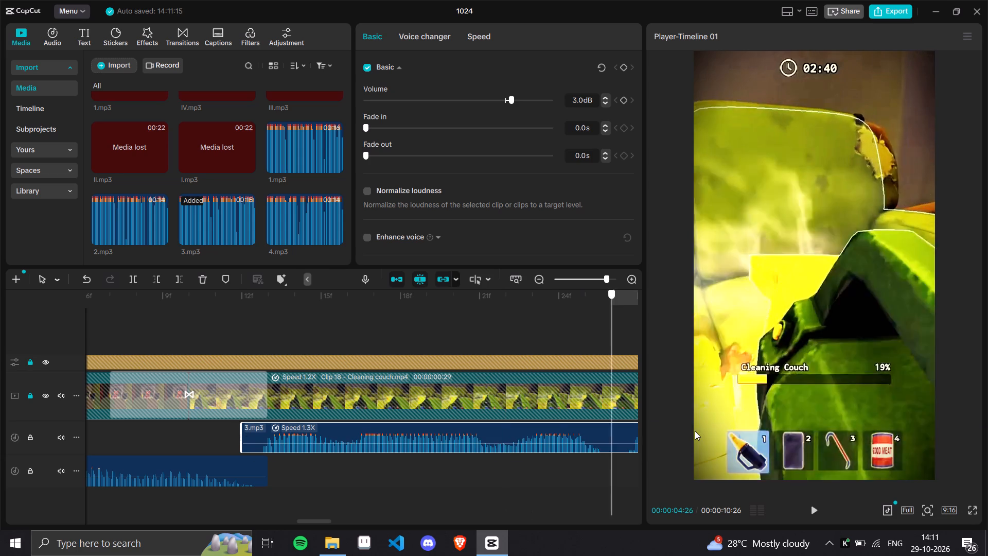
left_click_drag(695, 431, 88, 382)
left_click_drag(583, 283, 574, 283)
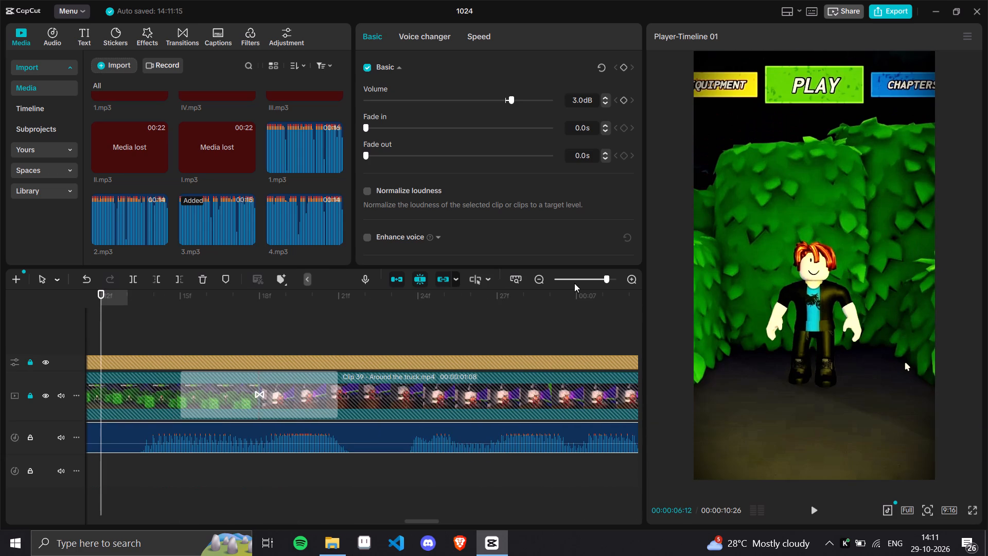
left_click_drag(574, 283, 571, 283)
left_click_drag(594, 281, 582, 278)
left_click_drag(352, 293, 151, 305)
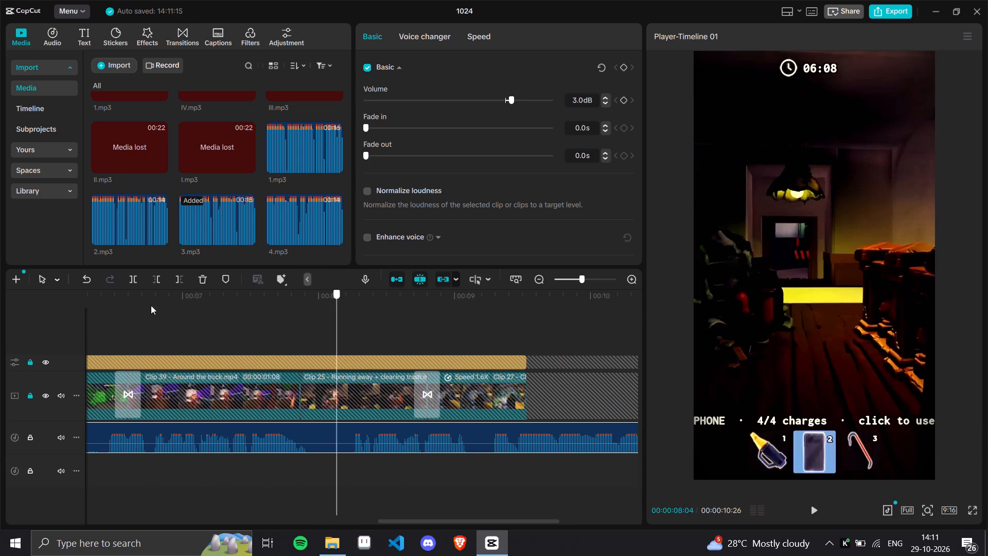
left_click_drag(151, 305, 429, 351)
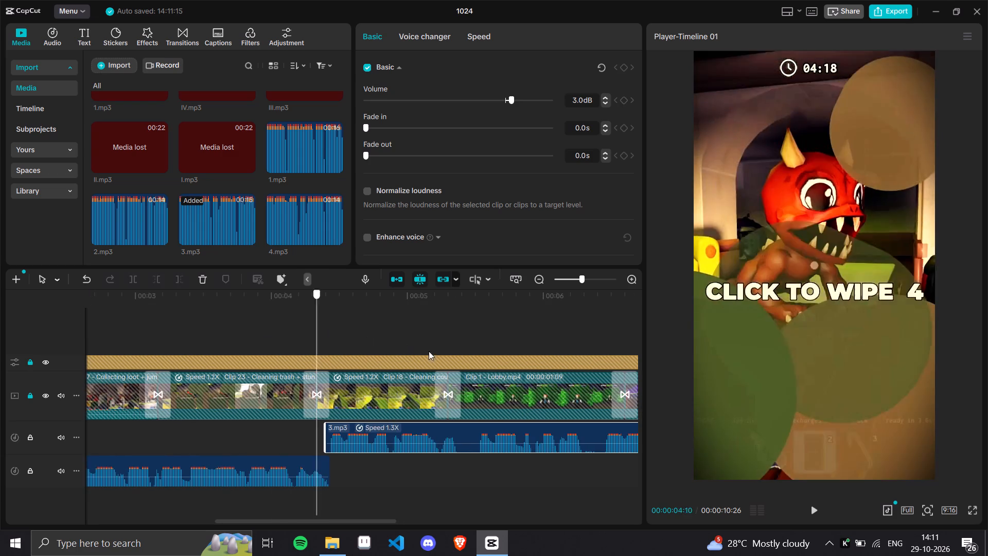
left_click_drag(429, 351, 470, 369)
left_click_drag(585, 282, 592, 283)
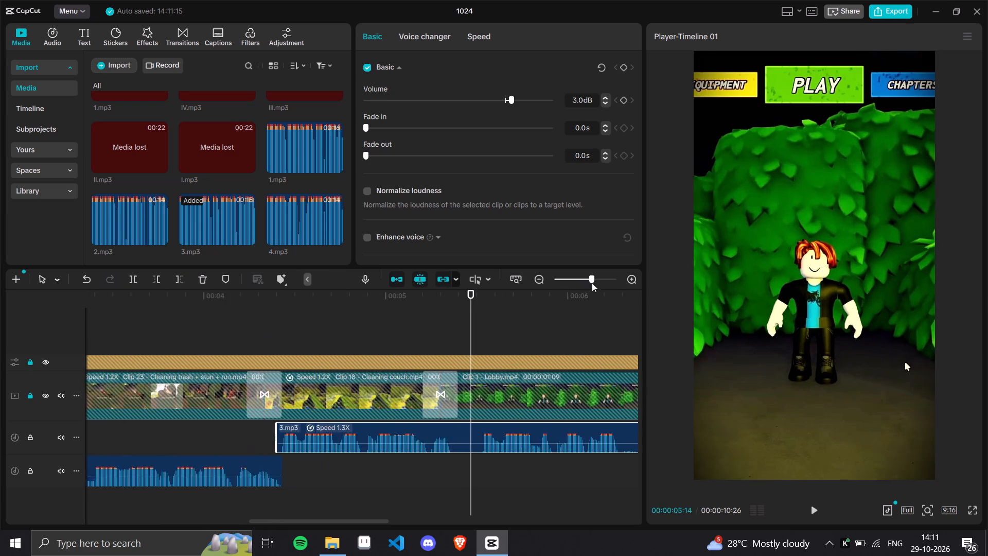
left_click_drag(592, 283, 598, 285)
left_click(417, 296)
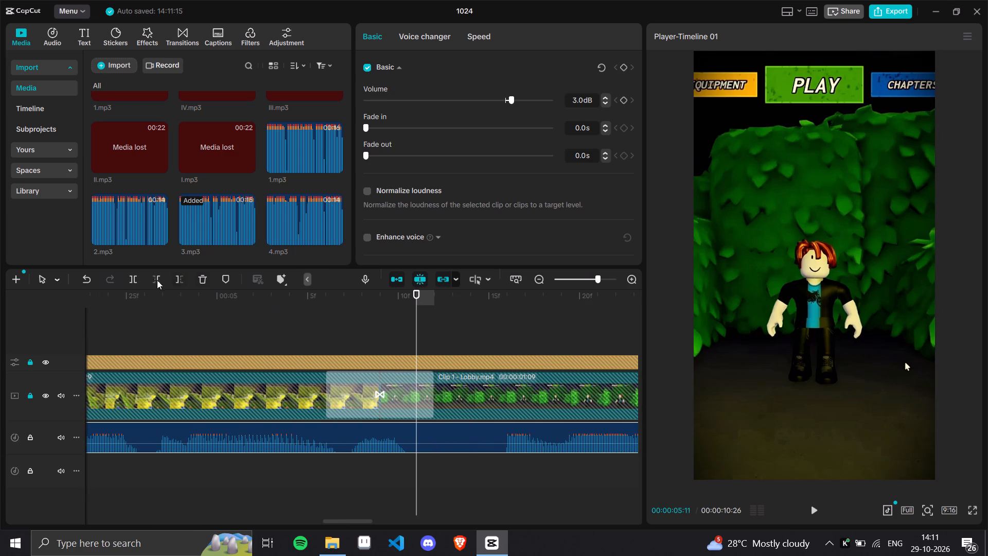
left_click(135, 276)
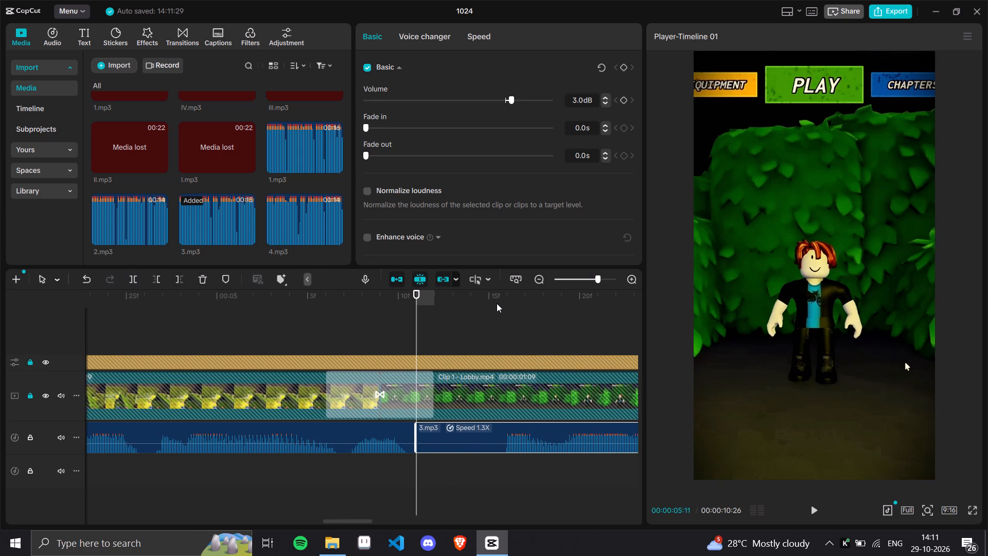
left_click(497, 303)
left_click(160, 277)
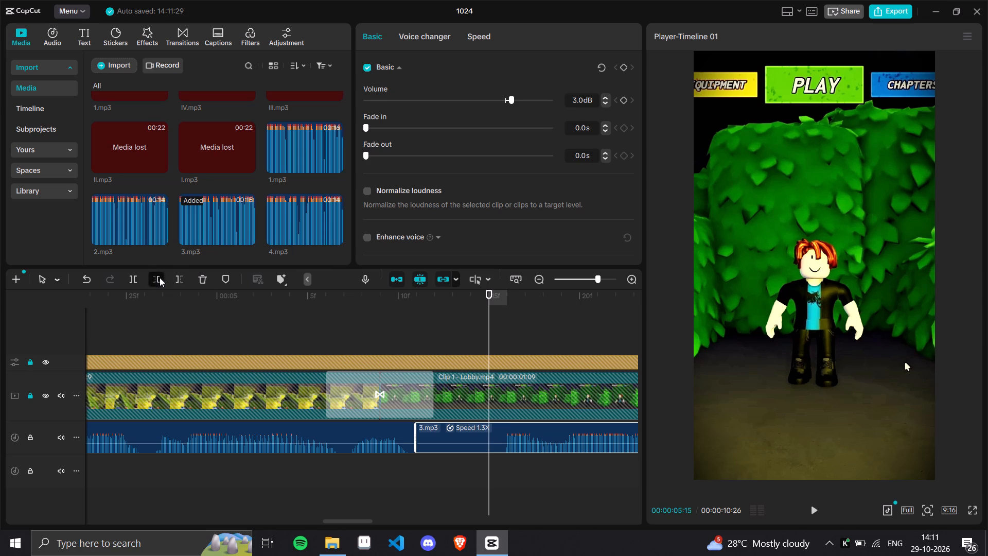
left_click_drag(516, 434, 445, 467)
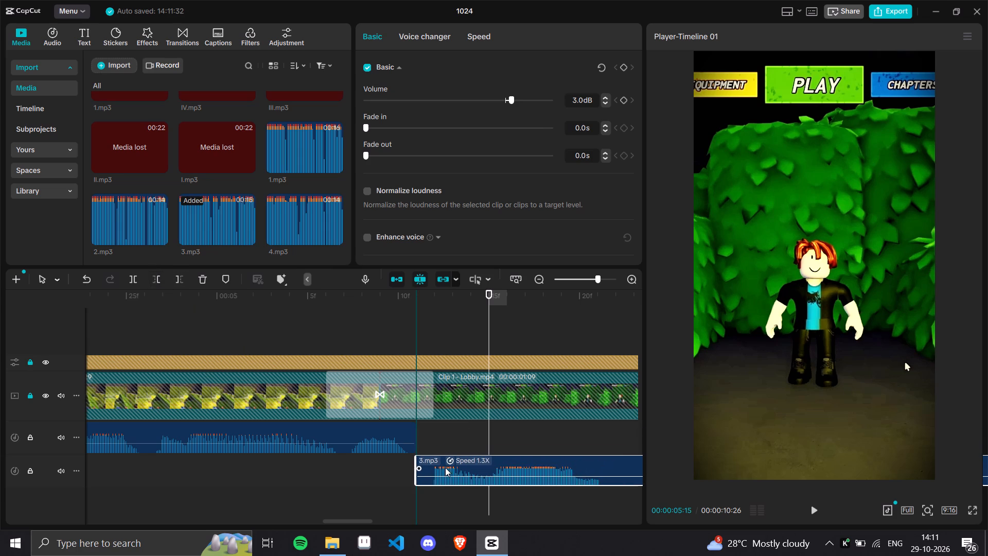
left_click_drag(445, 467, 436, 467)
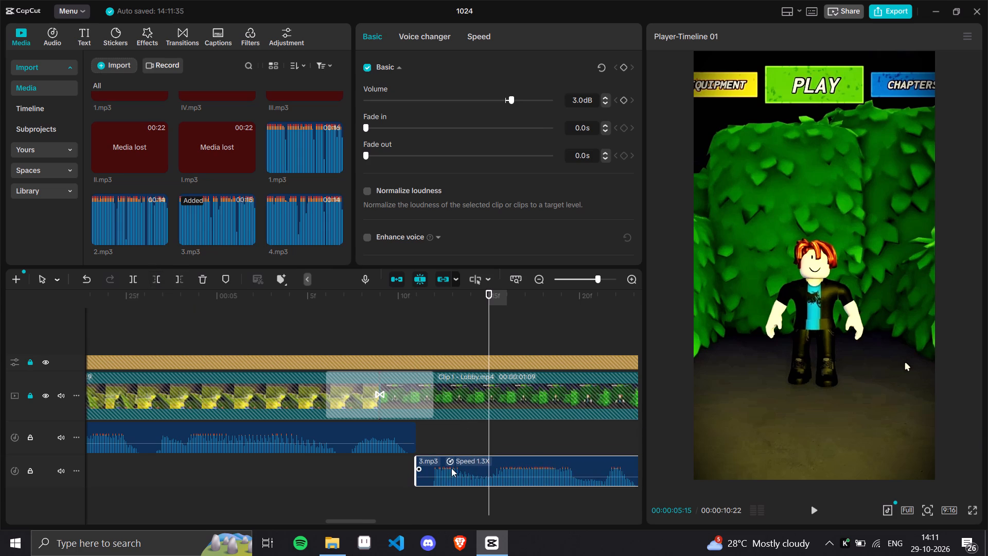
Move the last 3.mp3 segment one frame earlier to 00:00:05:10 so it slightly overlaps the segment before it.
left_click_drag(450, 472, 440, 471)
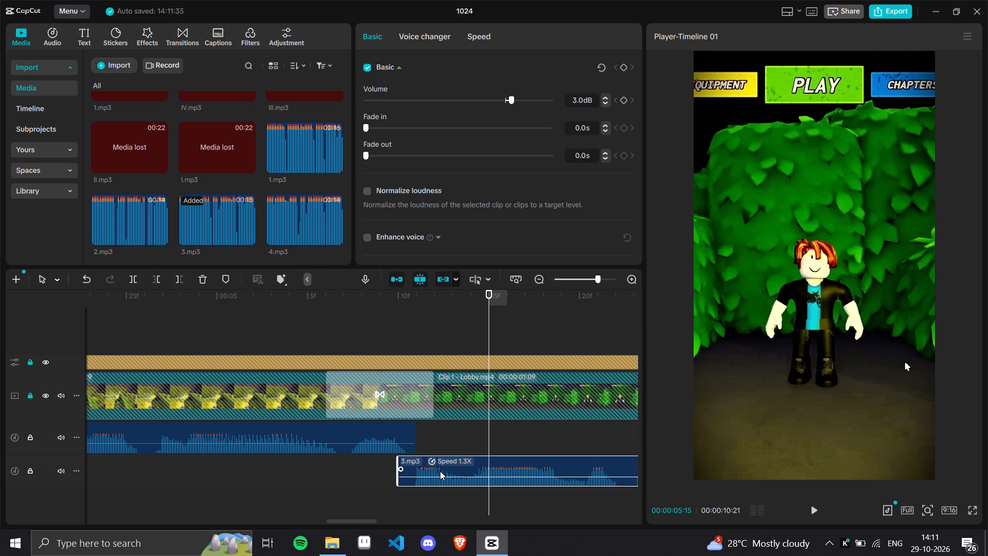
left_click_drag(441, 468, 457, 470)
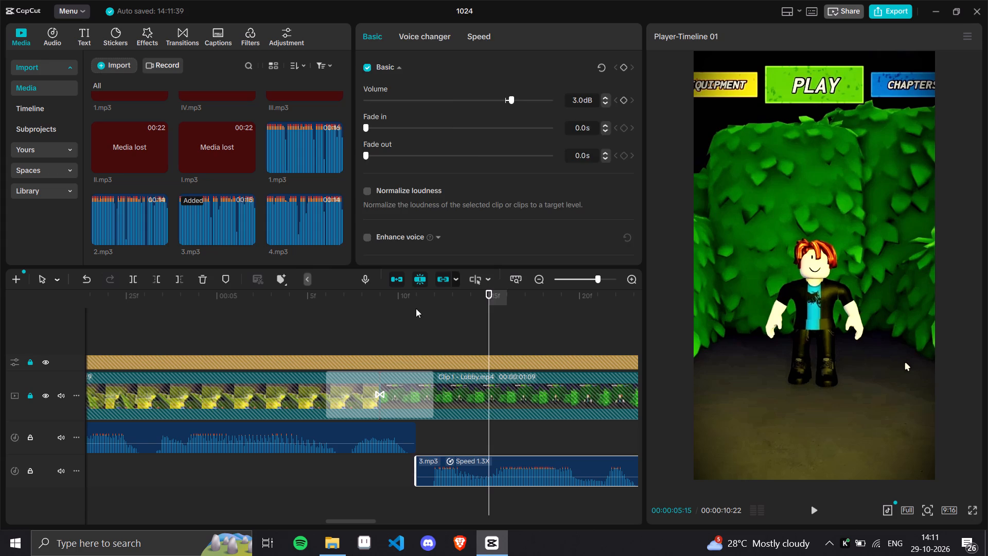
left_click(416, 308)
left_click_drag(594, 281, 602, 284)
left_click_drag(471, 464, 462, 463)
left_click_drag(462, 463, 452, 464)
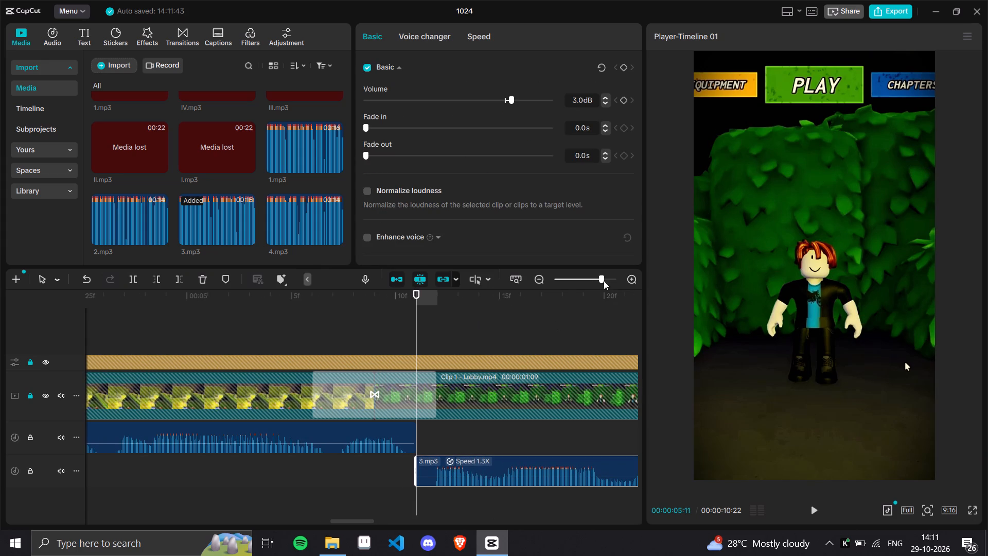
left_click_drag(603, 275, 627, 280)
left_click_drag(470, 459, 410, 458)
left_click_drag(477, 461, 405, 459)
Cut the pause from 00:00:07:23 to 00:00:08:02 out of 3.mp3 and move the remainder back to 00:00:07:22 on the upper audio track.
left_click_drag(604, 279, 597, 279)
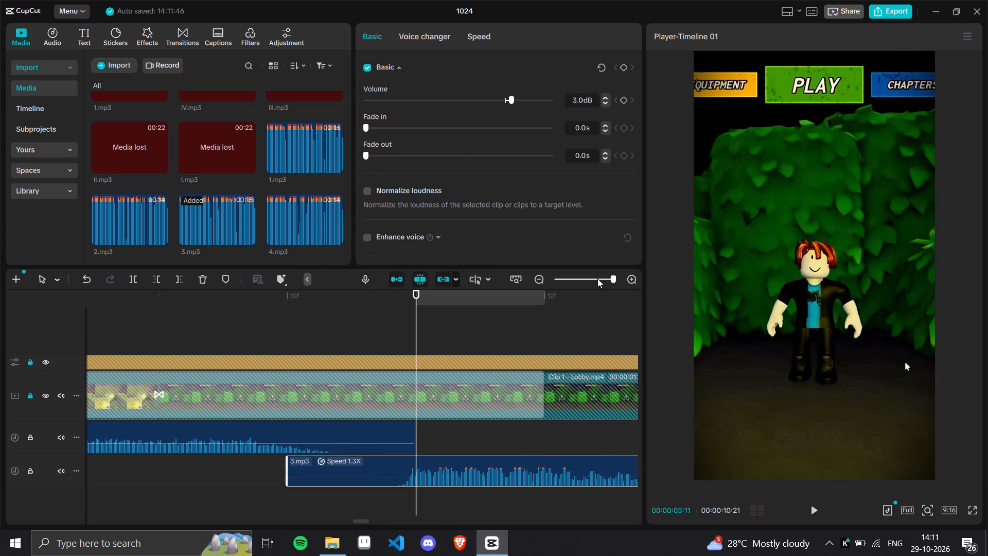
left_click_drag(597, 279, 566, 277)
left_click(365, 286)
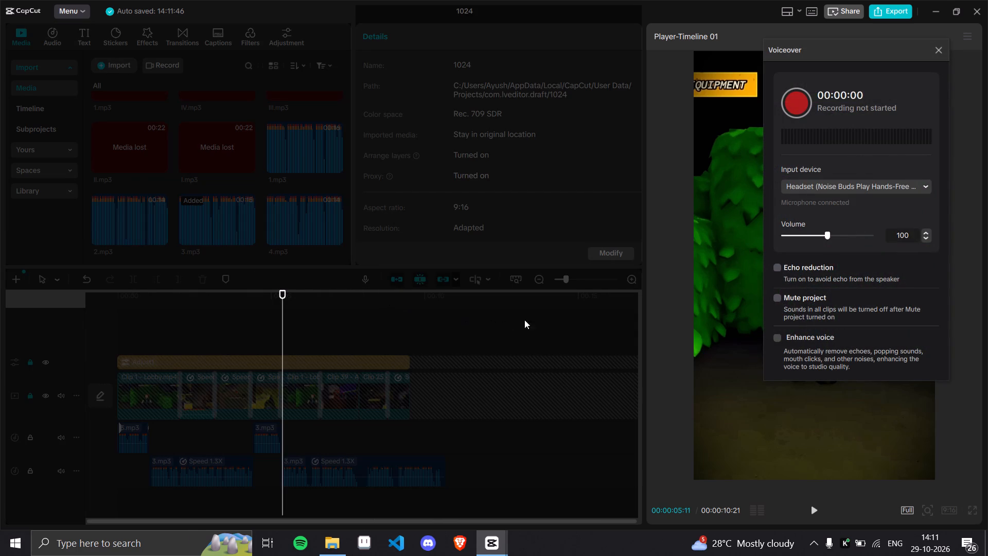
left_click(937, 49)
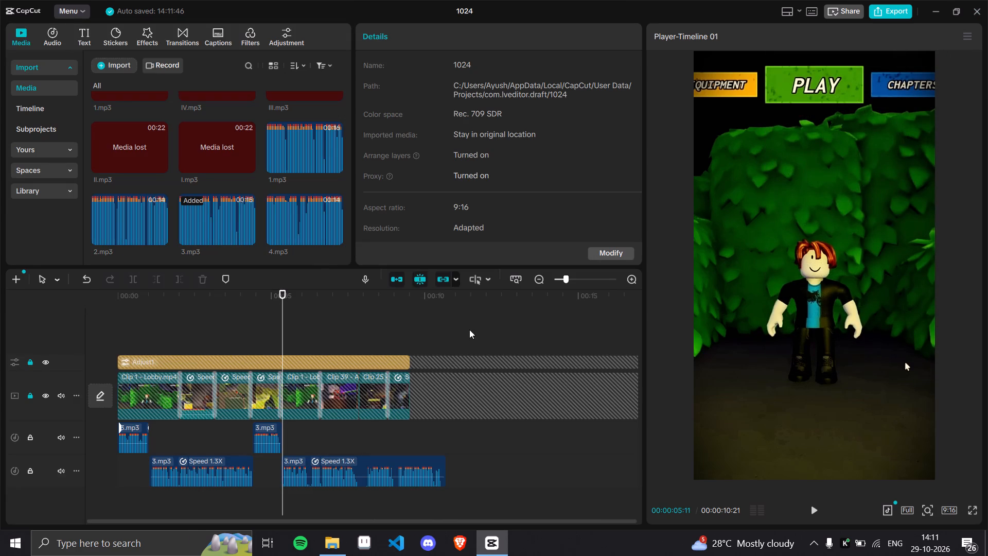
left_click(362, 298)
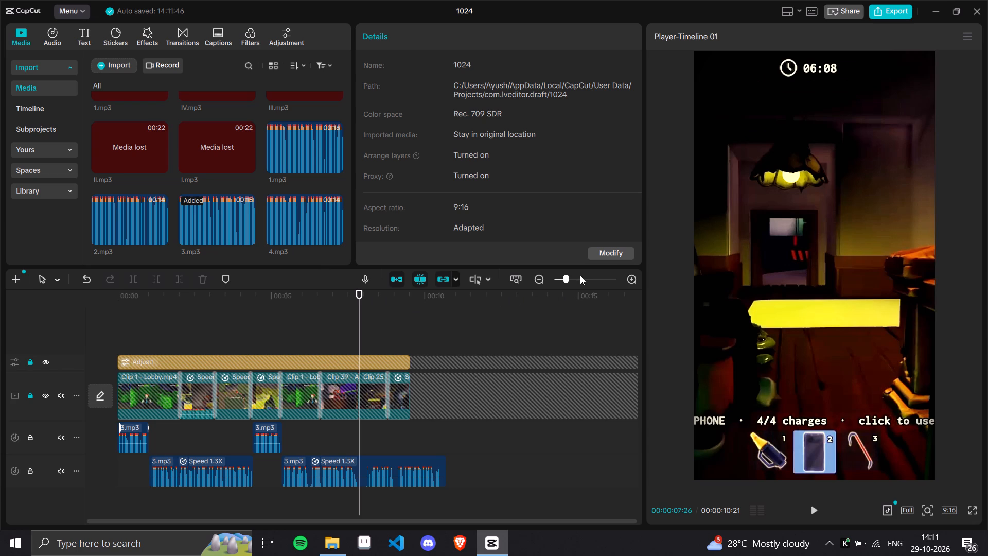
left_click_drag(569, 282, 590, 283)
left_click(309, 297)
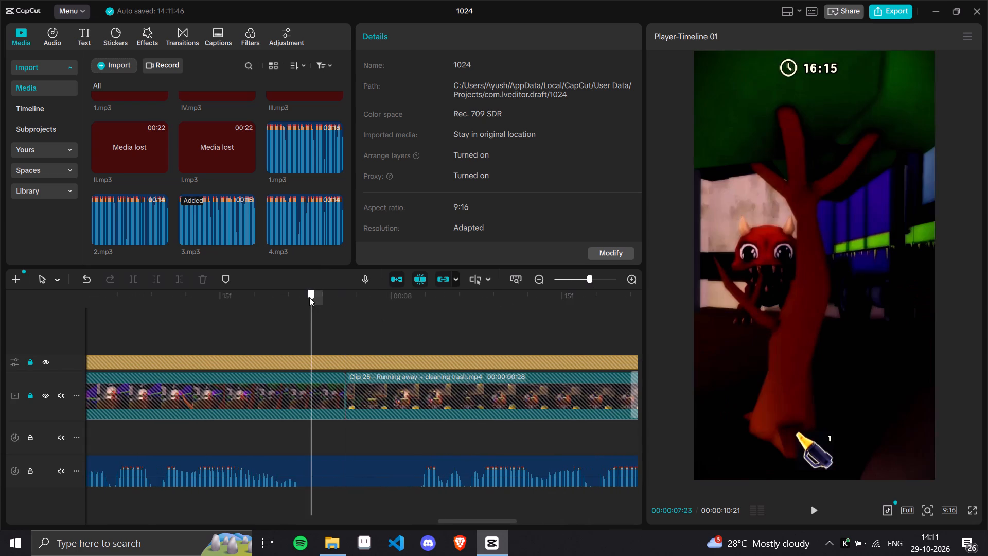
left_click(309, 304)
left_click(213, 456)
left_click(134, 277)
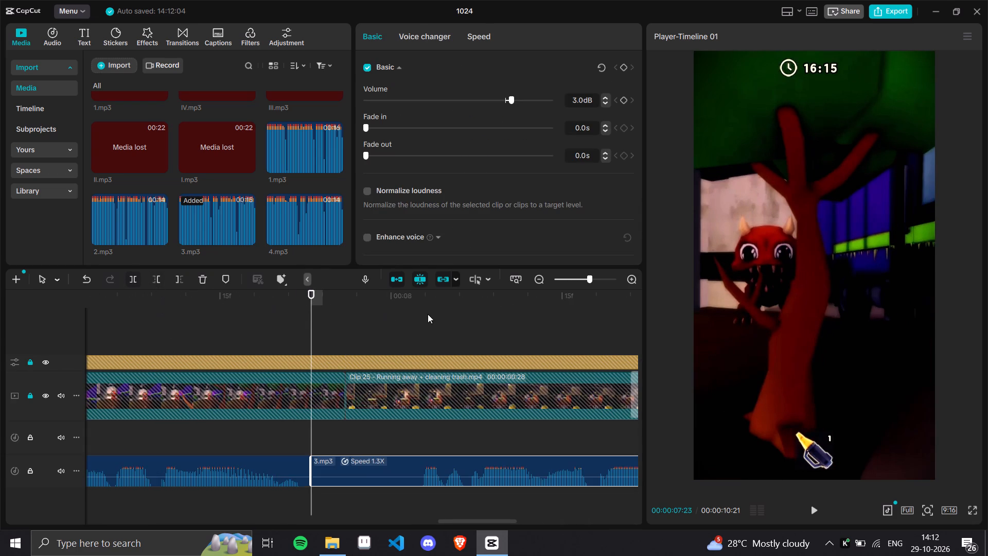
left_click(416, 299)
left_click(157, 280)
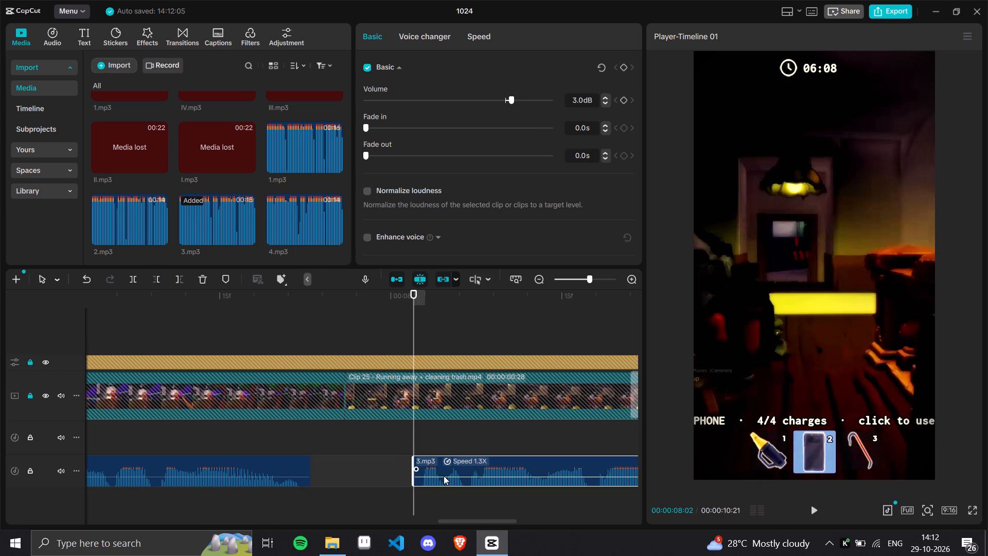
left_click_drag(444, 476, 335, 448)
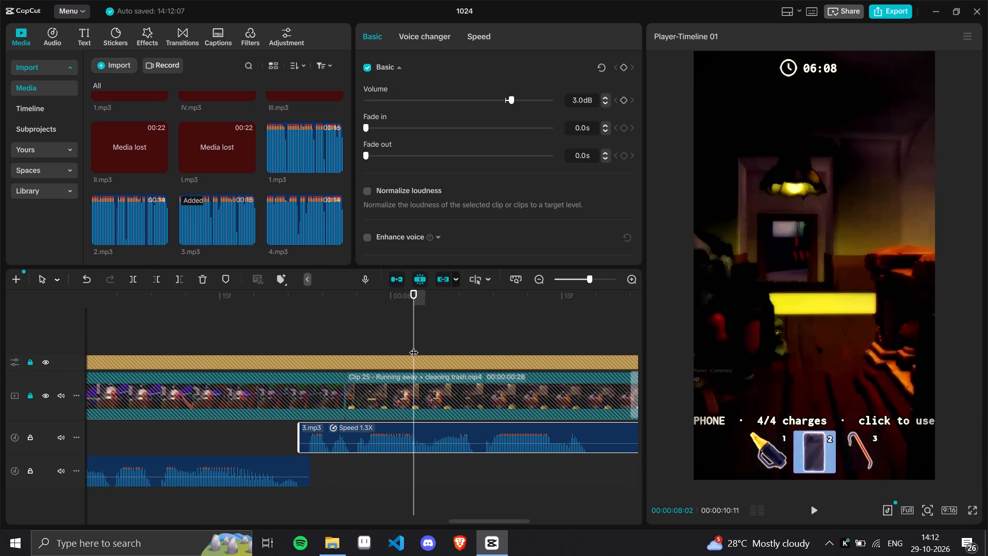
Cut the pause from 00:00:08:18 to 00:00:08:23 out of 3.mp3 and move the remainder back to 00:00:08:18 on the lower audio track.
left_click_drag(414, 342, 256, 461)
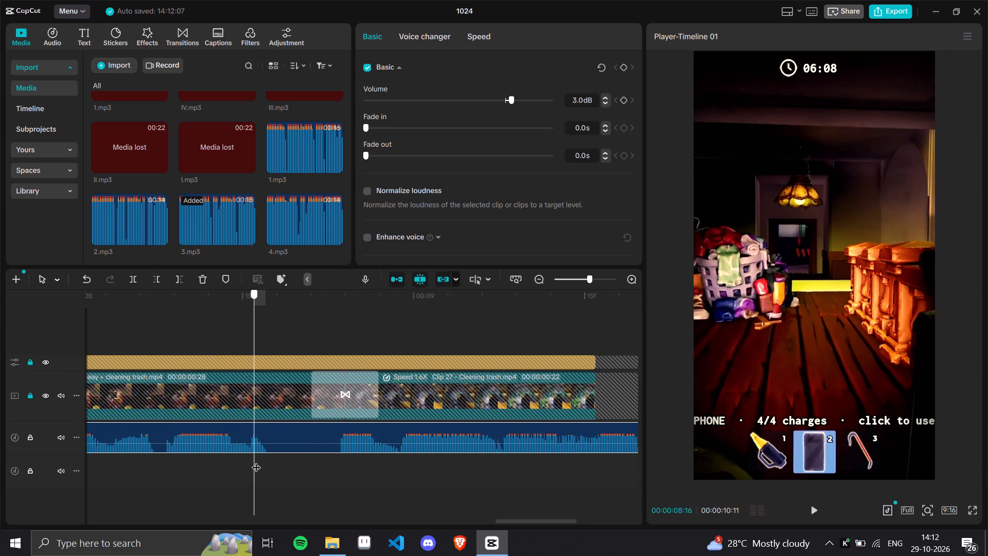
left_click_drag(256, 461, 271, 465)
left_click(134, 278)
left_click(328, 295)
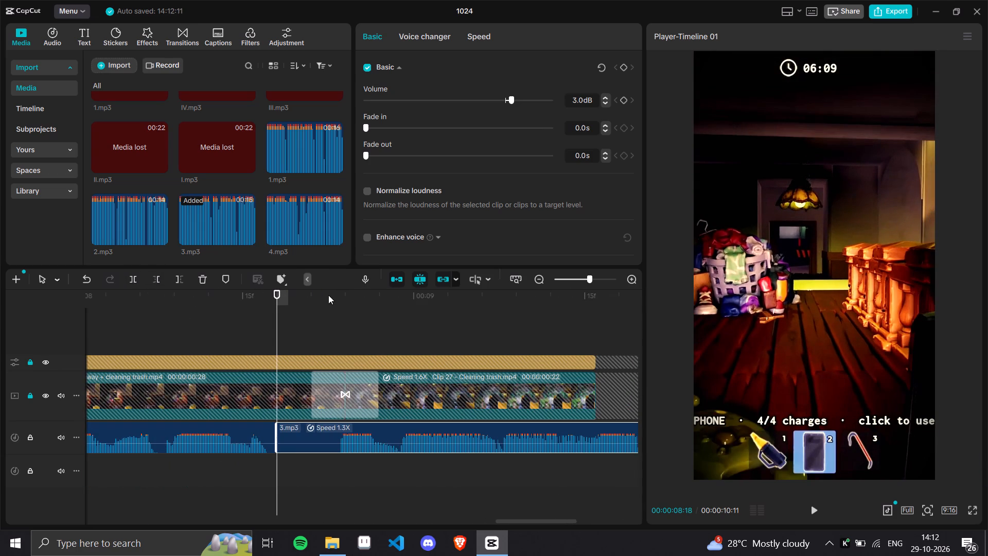
left_click(160, 280)
left_click_drag(364, 434, 319, 466)
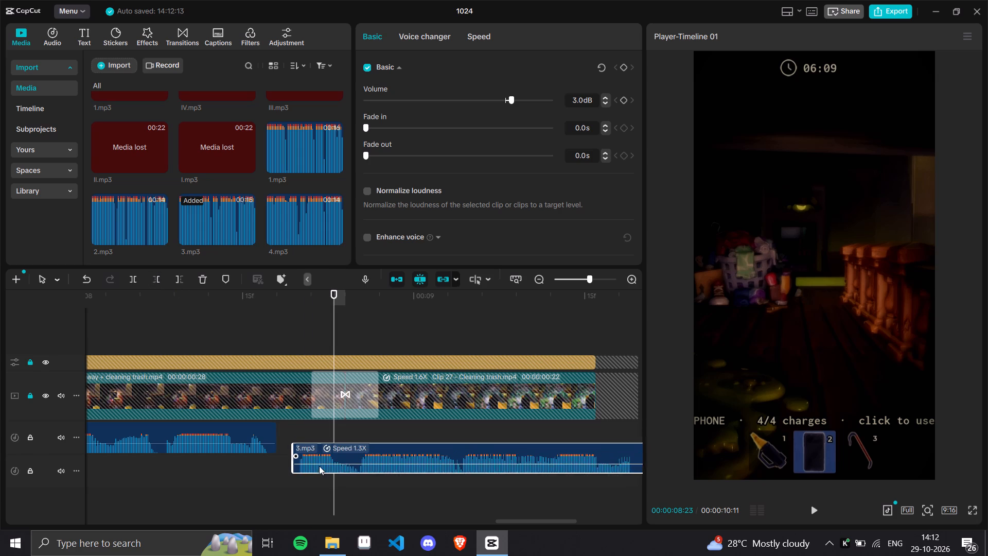
left_click_drag(319, 466, 305, 475)
Trim the silent tail off the last 3.mp3 segment at 00:00:09:29 on the lower audio track.
left_click_drag(337, 437, 487, 468)
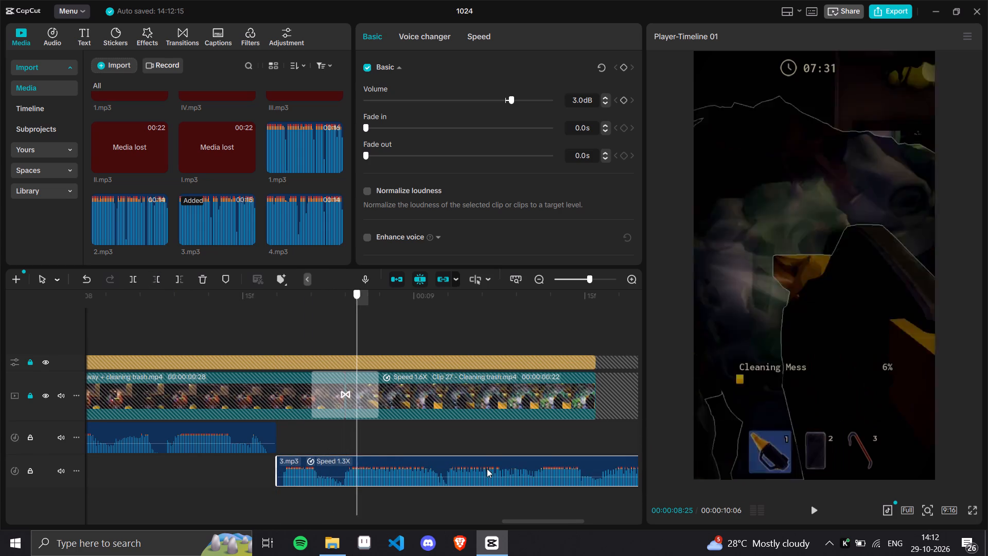
left_click_drag(487, 468, 412, 489)
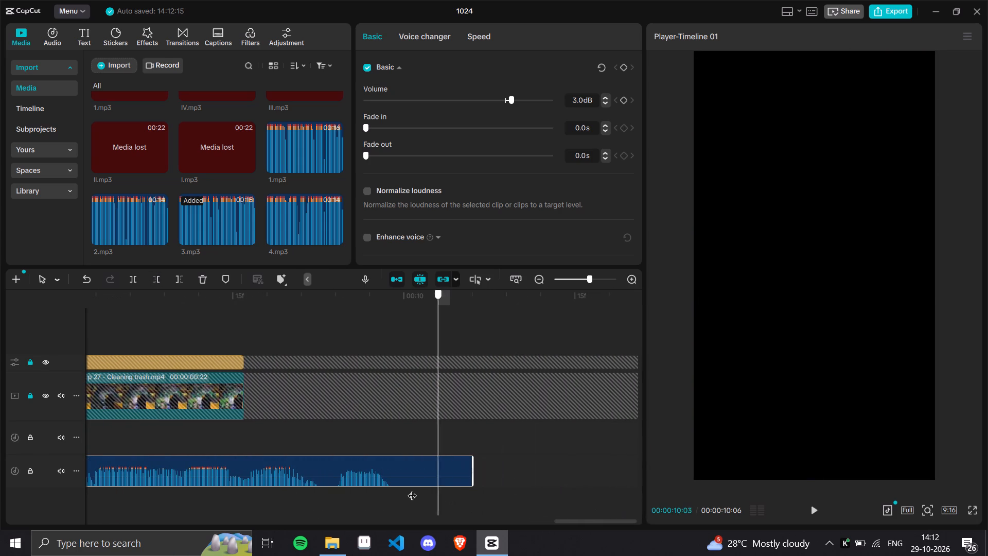
left_click_drag(412, 489, 397, 486)
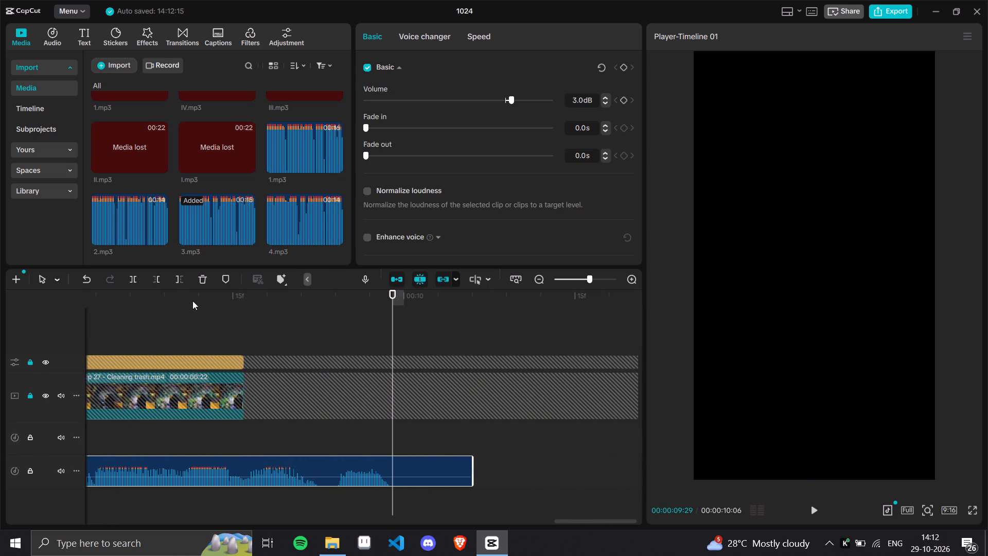
left_click(179, 276)
Play back the edited 3.mp3 narration from the start and again from 00:00:03:25 to check its pacing.
left_click_drag(591, 279, 559, 272)
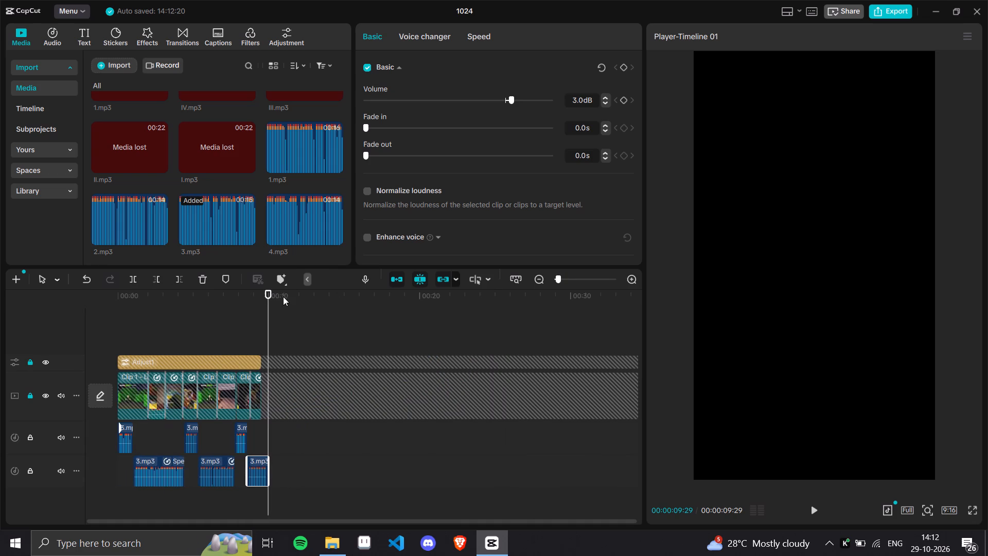
left_click_drag(229, 290, 0, 306)
left_click(812, 512)
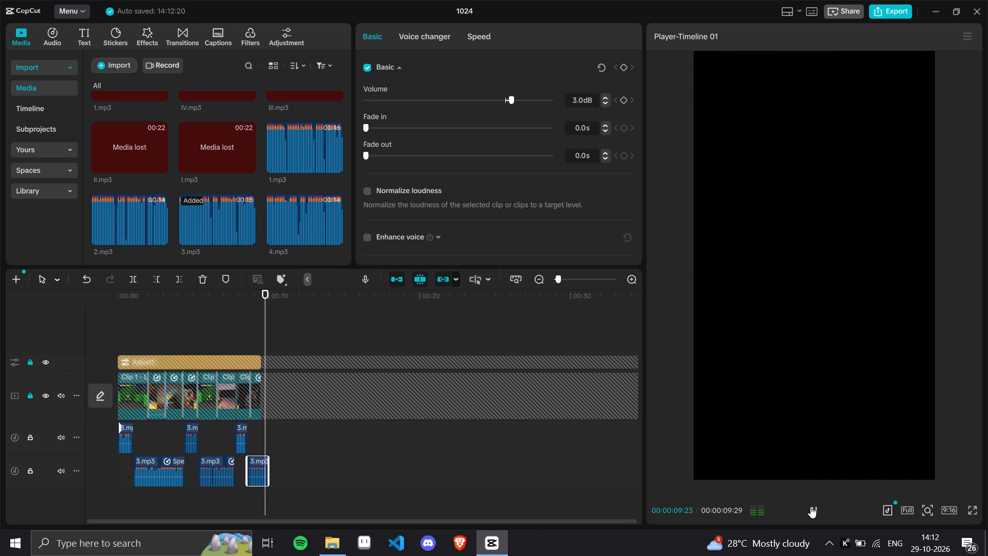
left_click(175, 294)
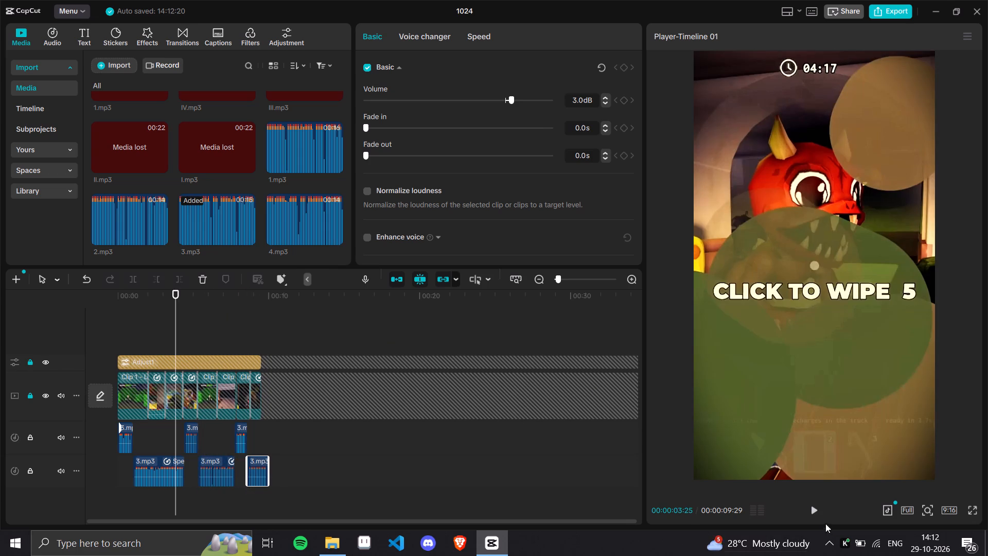
left_click(817, 513)
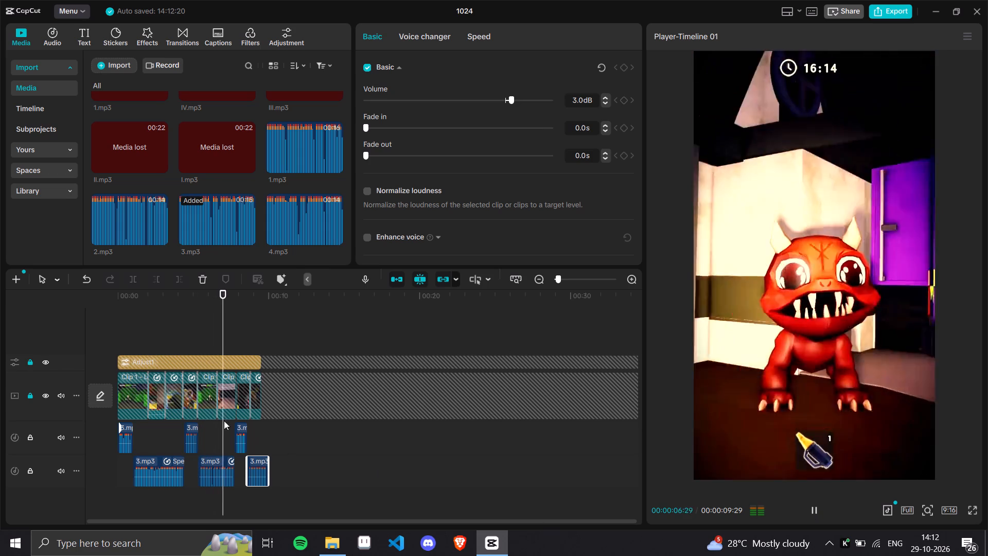
left_click_drag(148, 290, 20, 302)
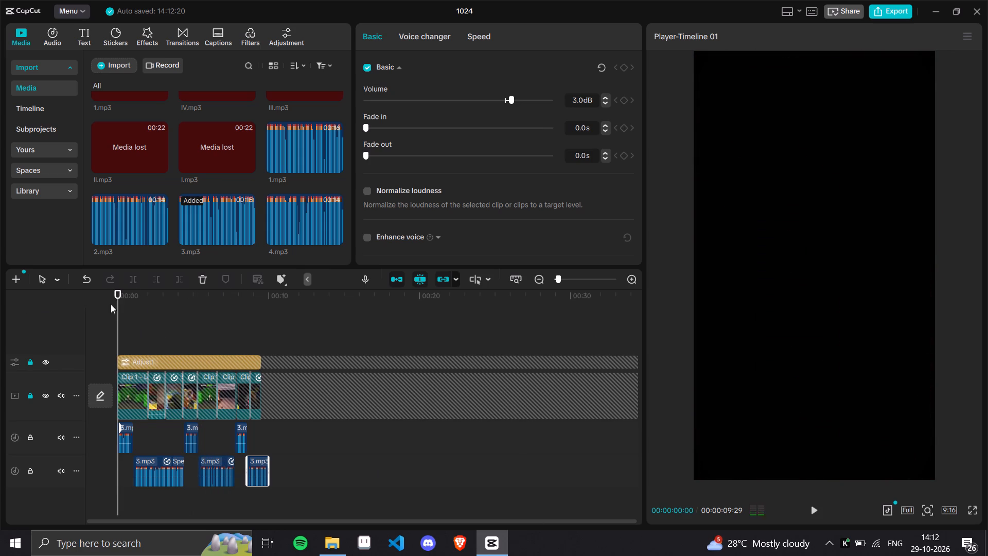
Unlock the main video track and trim the first 00:00:01:01 off the start of the opening Clip 1 - Lobby.mp4.
left_click(27, 395)
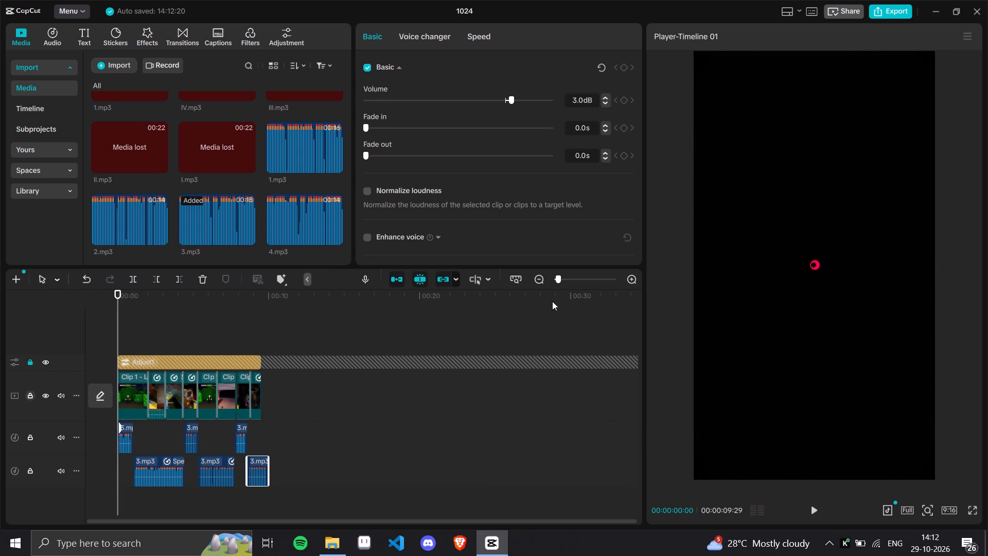
left_click(570, 281)
left_click(809, 512)
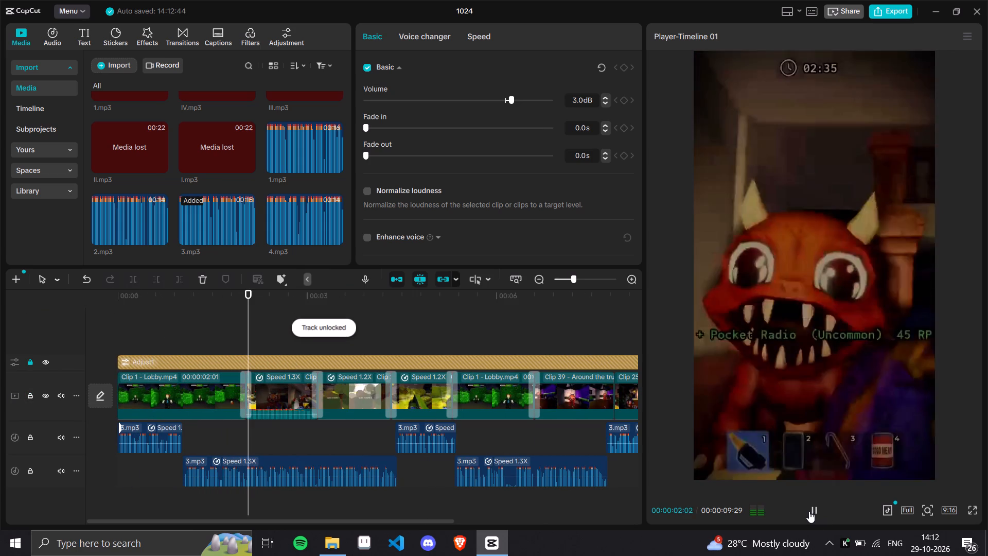
left_click_drag(148, 296, 86, 301)
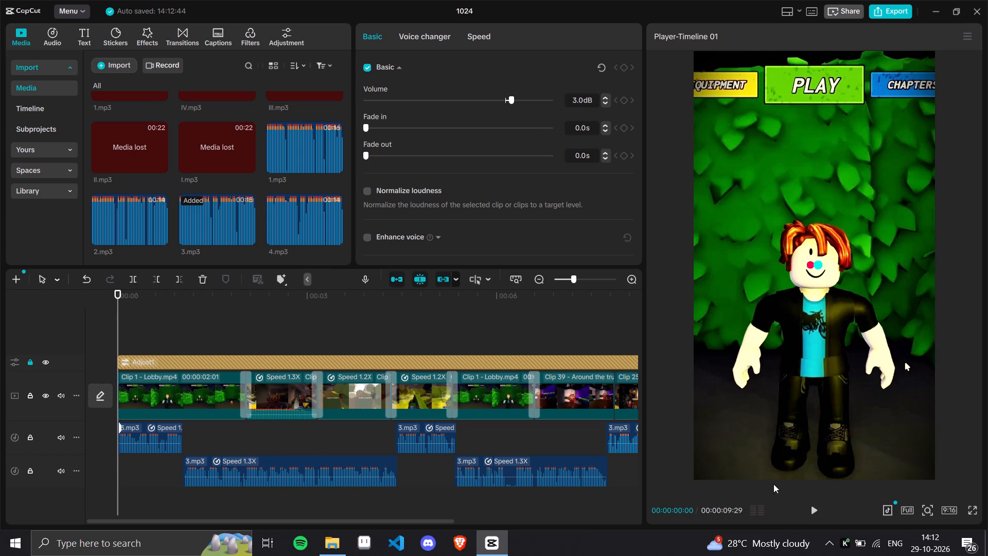
left_click(813, 507)
left_click_drag(151, 297, 86, 297)
left_click(813, 510)
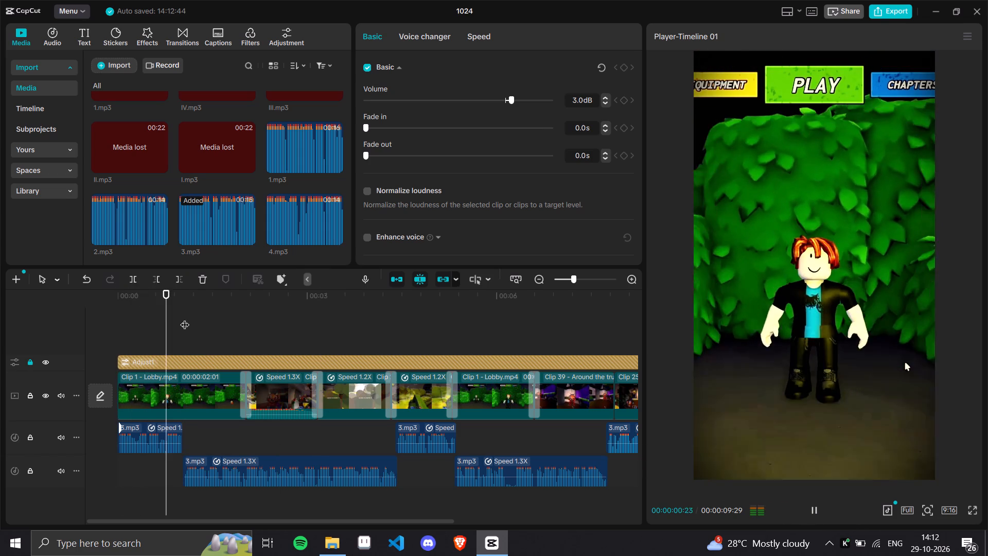
left_click_drag(175, 299, 182, 302)
left_click(200, 386)
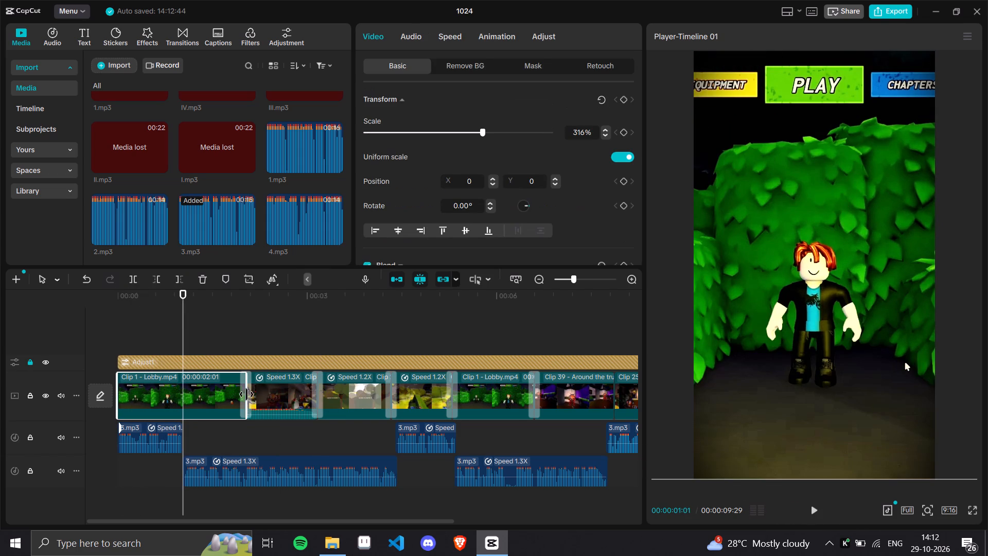
left_click(157, 282)
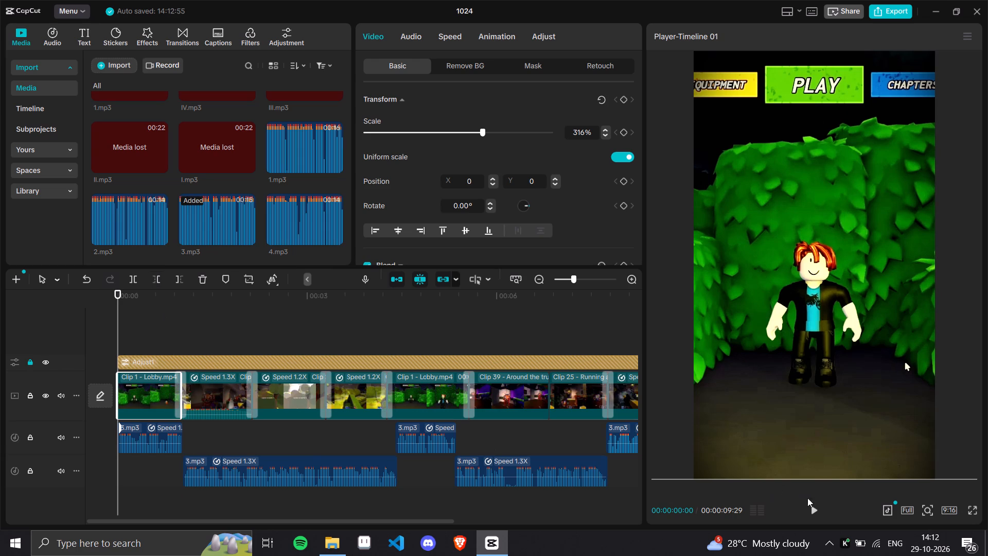
Move the 1.2X couch-cleaning clip at 00:00:03:22 to directly after the opening Clip 1 - Lobby.mp4.
left_click(812, 505)
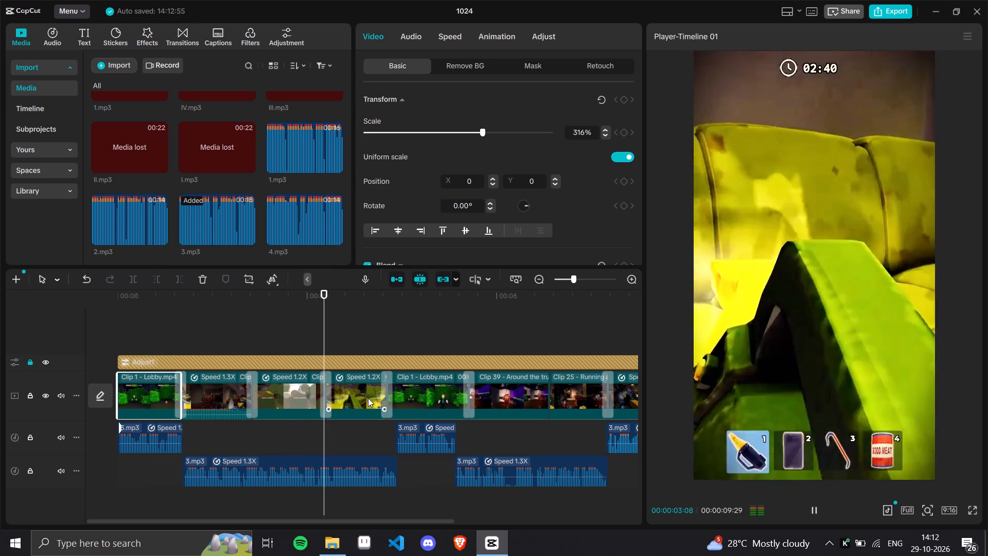
left_click(352, 286)
left_click(353, 298)
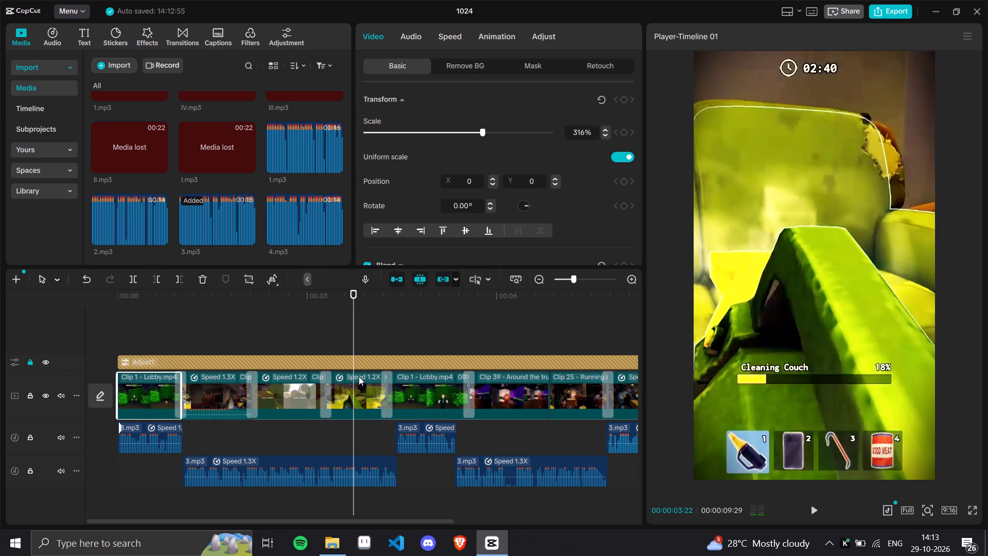
left_click_drag(363, 389, 204, 387)
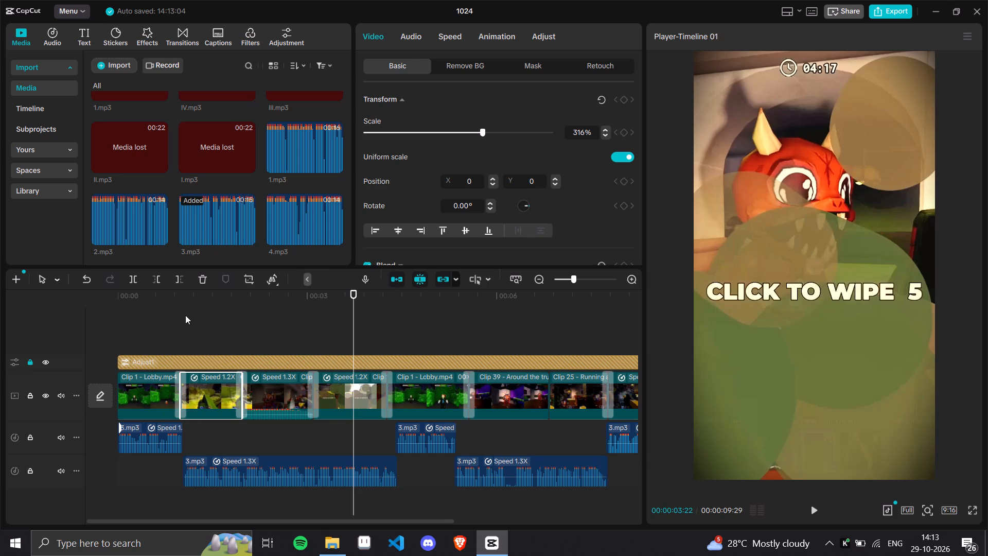
Move the Clip 25 - Running segment at 00:00:07:06 to directly after the opening Clip 1 - Lobby.mp4.
left_click(183, 305)
left_click(822, 517)
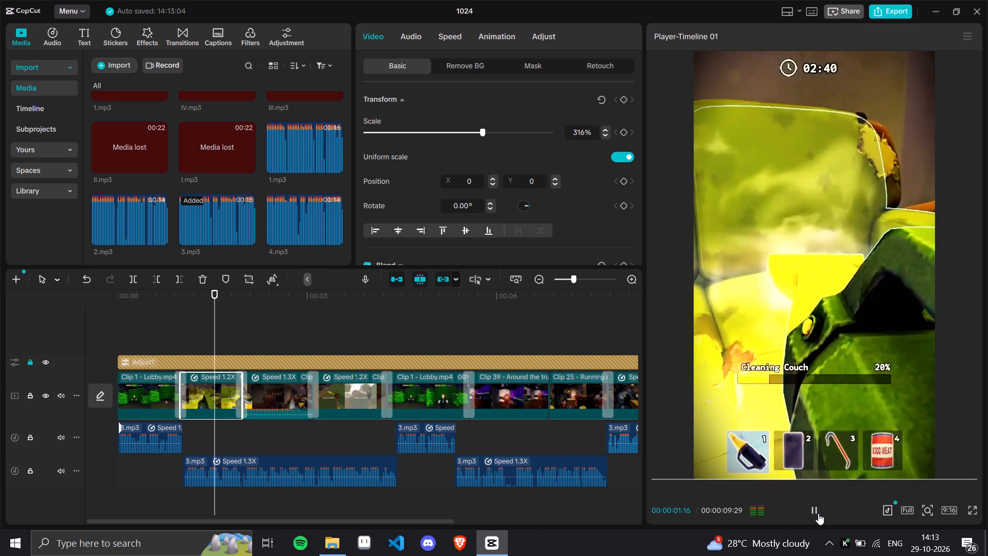
left_click(201, 311)
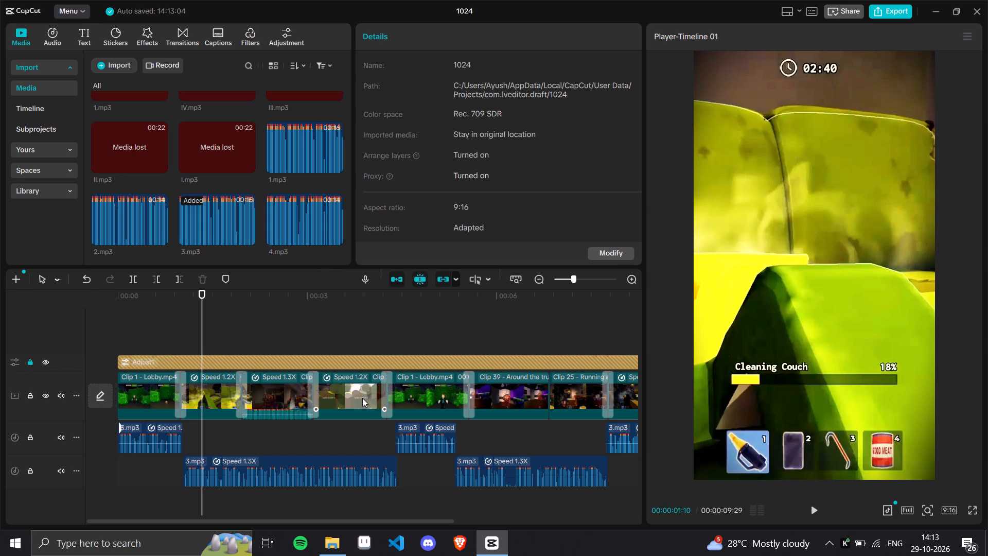
left_click_drag(511, 287, 527, 296)
left_click(573, 297)
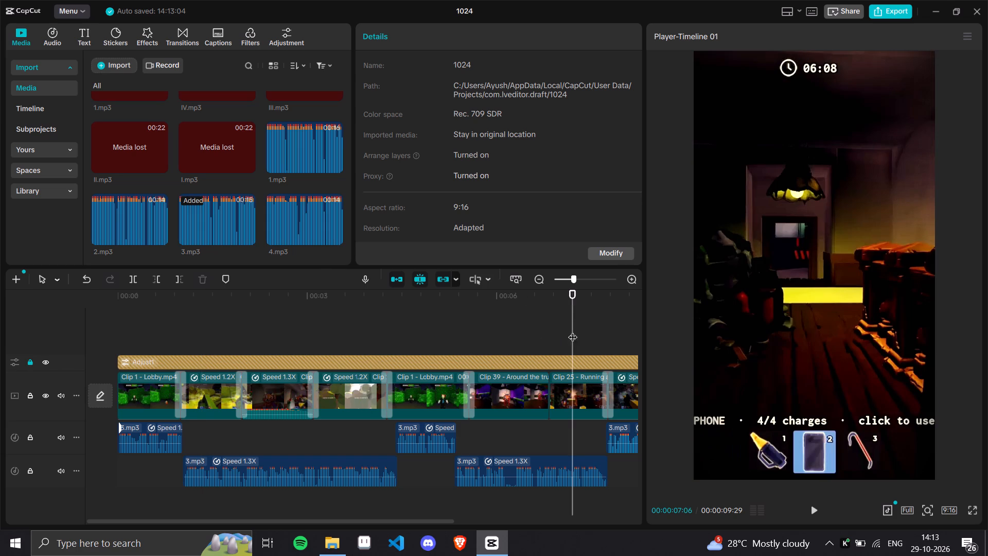
left_click_drag(572, 388, 196, 395)
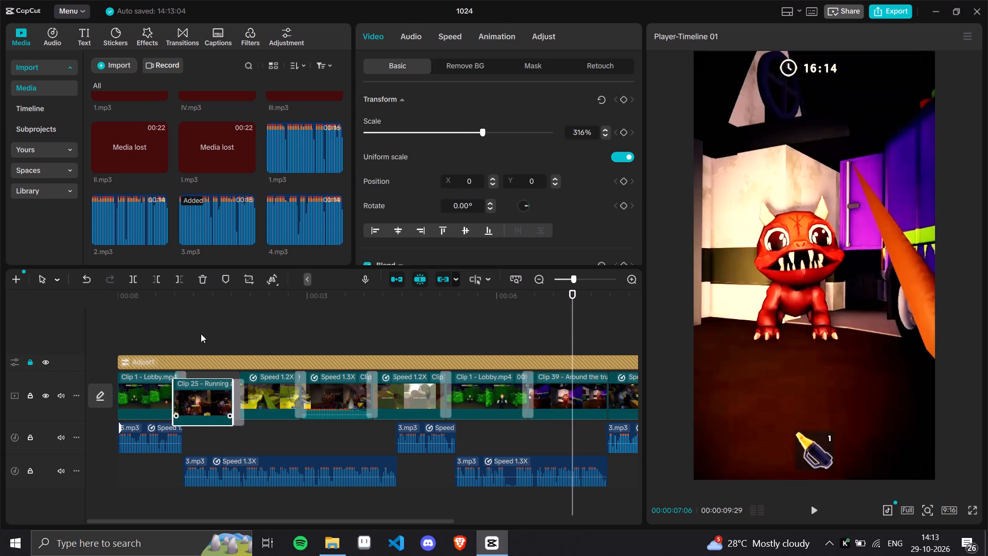
Play through the reordered video and extend the end of the final 1.6X clip to 00:00:08:18, where the last 3.mp3 segment begins.
left_click(188, 304)
left_click_drag(188, 304, 183, 303)
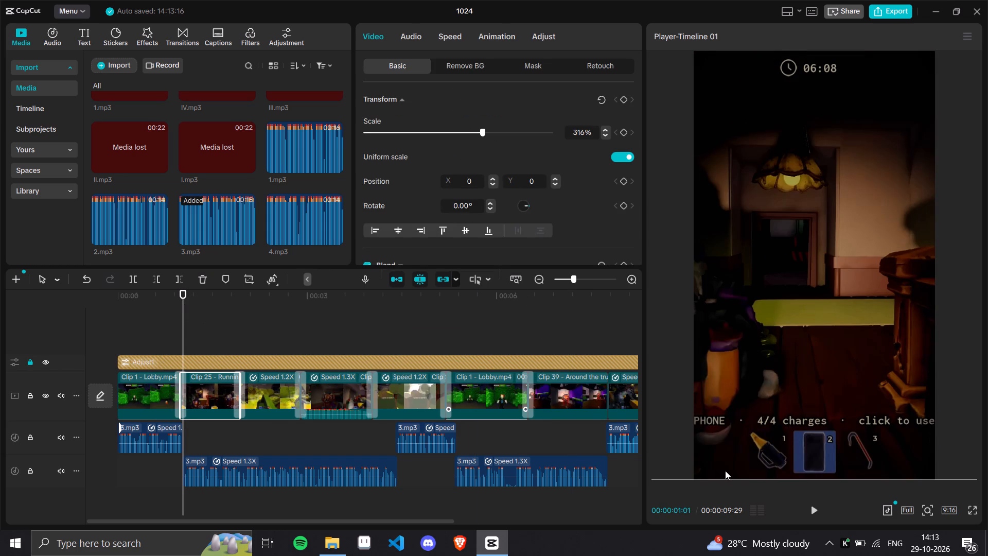
left_click(814, 512)
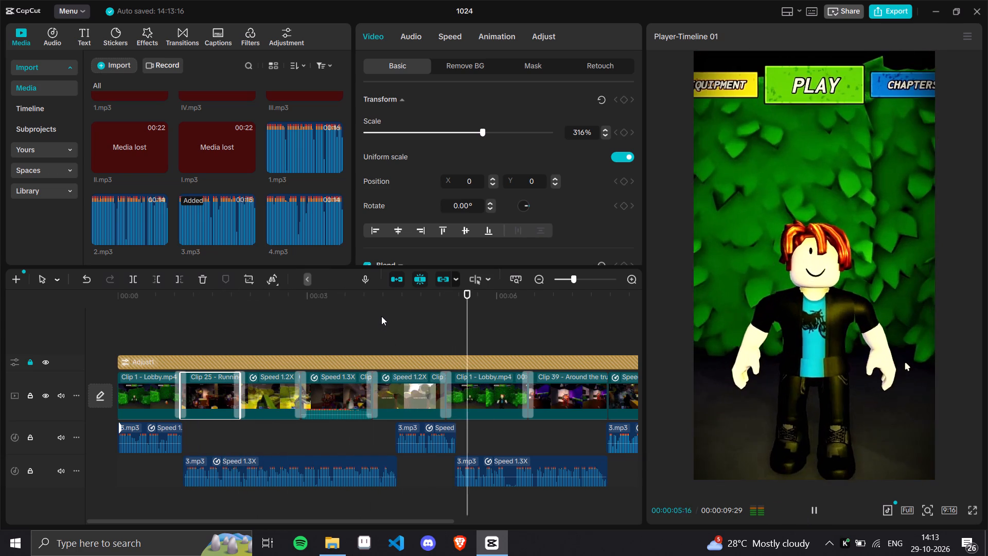
left_click(412, 295)
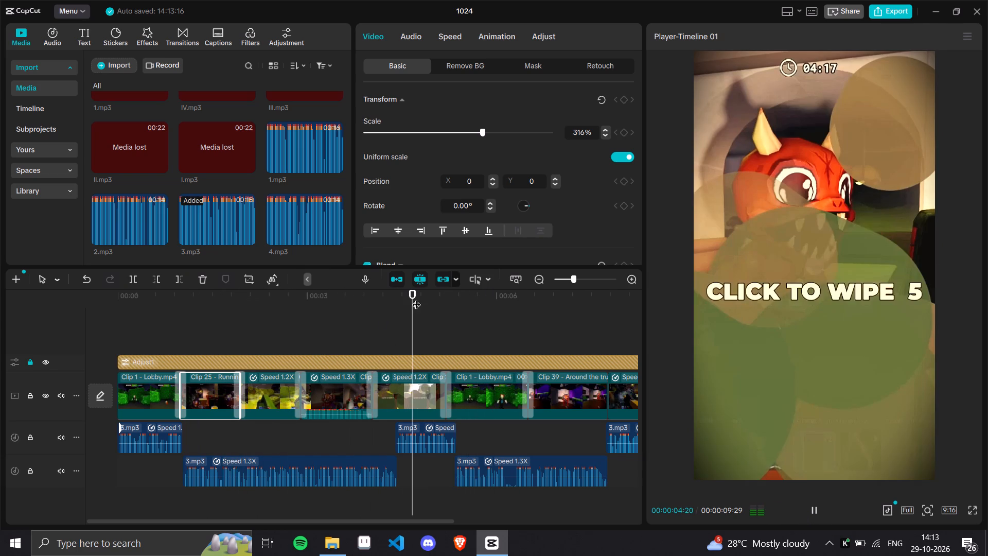
left_click(815, 510)
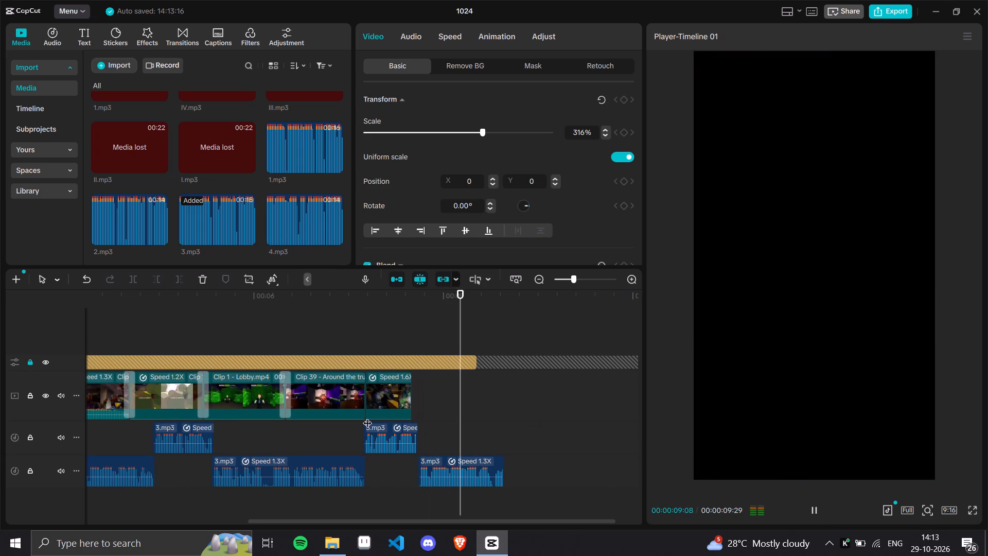
left_click(414, 315)
left_click(407, 396)
left_click(413, 401)
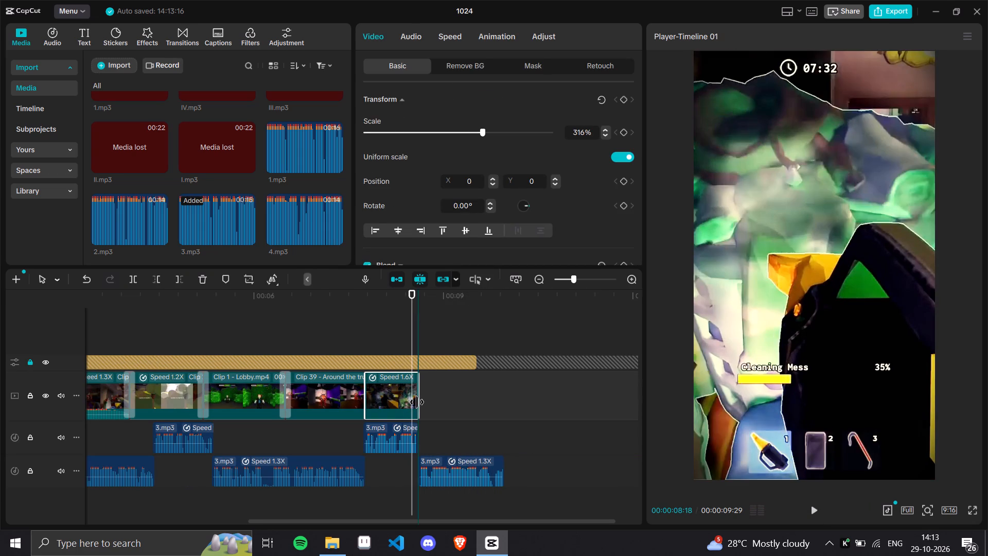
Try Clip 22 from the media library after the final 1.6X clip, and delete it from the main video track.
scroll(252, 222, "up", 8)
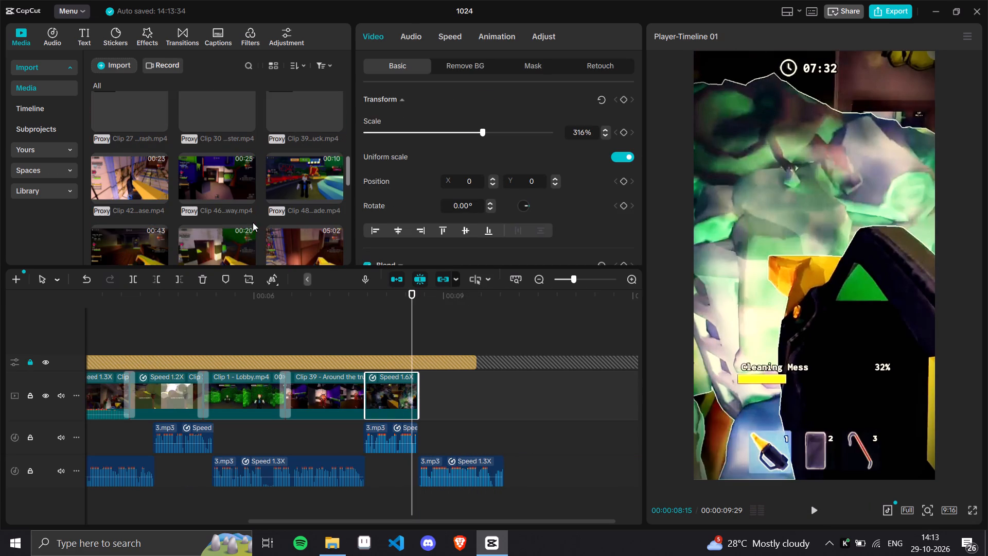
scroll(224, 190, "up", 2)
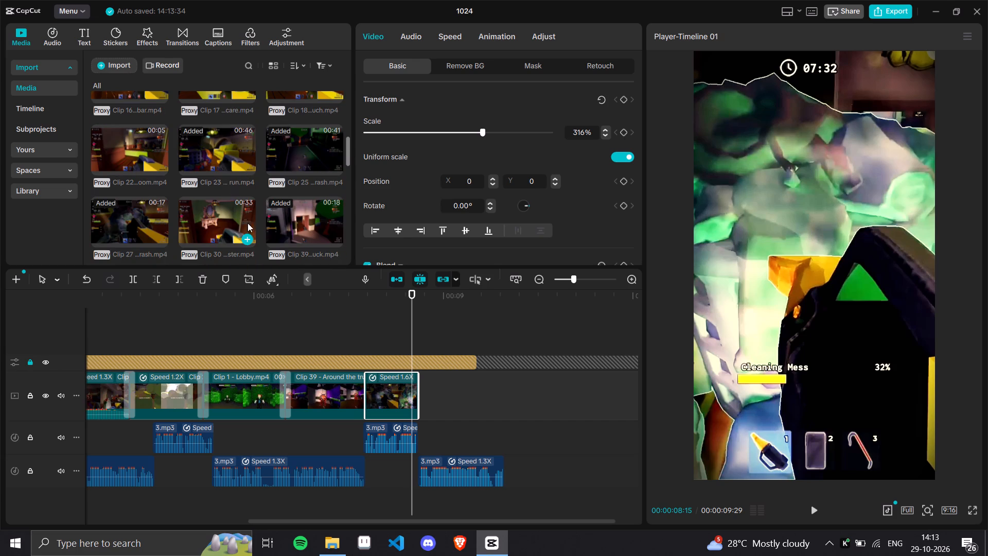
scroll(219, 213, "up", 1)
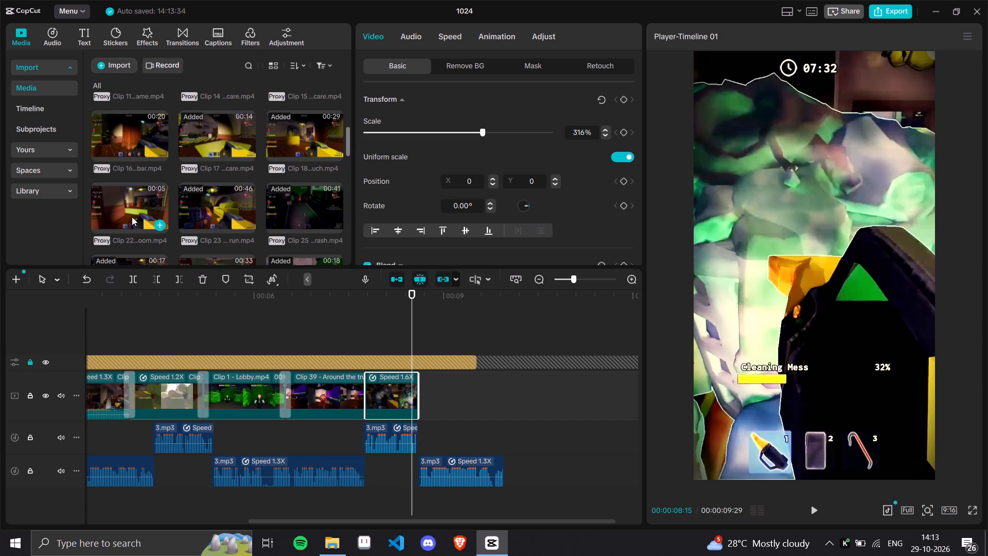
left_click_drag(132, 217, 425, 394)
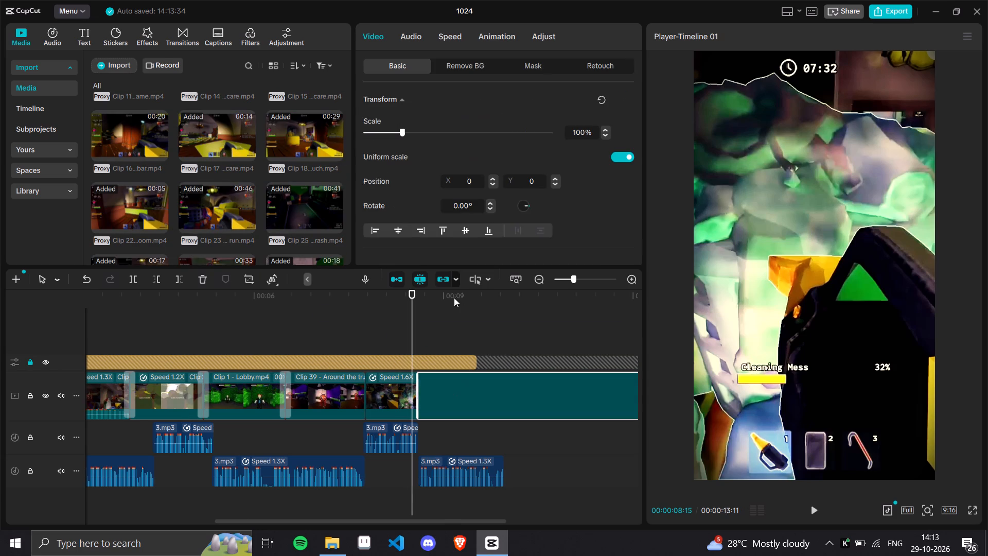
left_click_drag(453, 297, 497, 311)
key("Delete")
Add Clip 14 - Cleaning slime + jumpscare.mp4 after the final 1.6X clip and trim off its beginning up to 00:00:10:02.
scroll(257, 217, "up", 2)
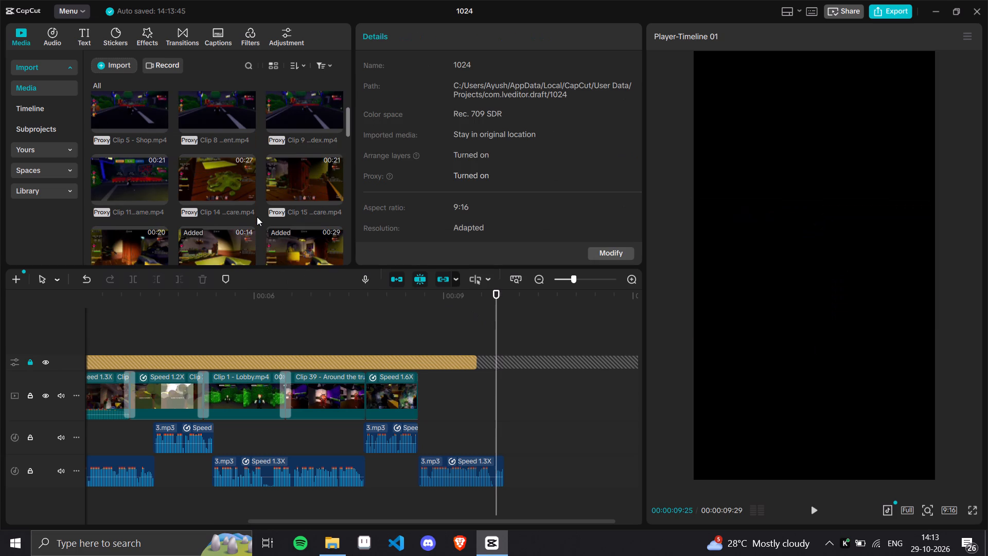
left_click_drag(218, 176, 437, 396)
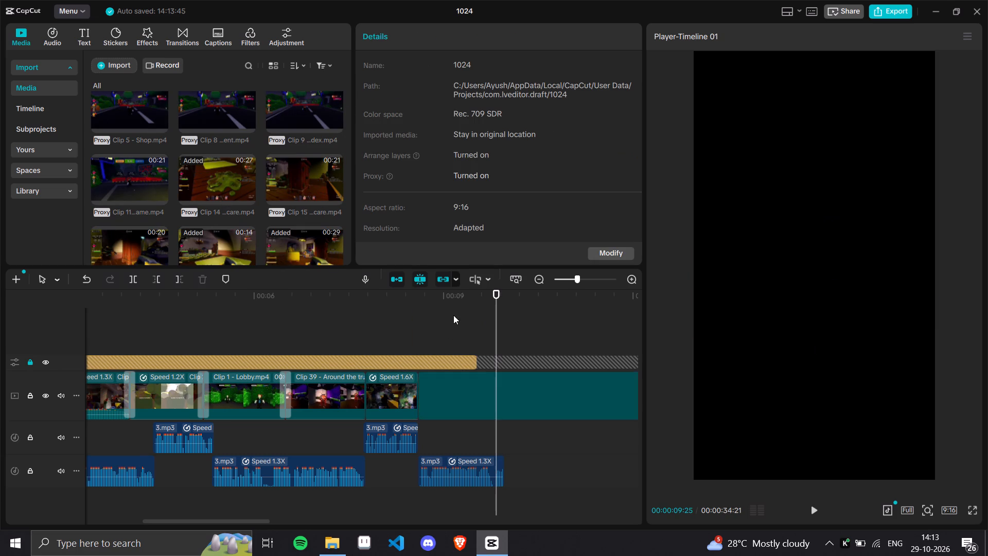
left_click_drag(465, 300, 525, 327)
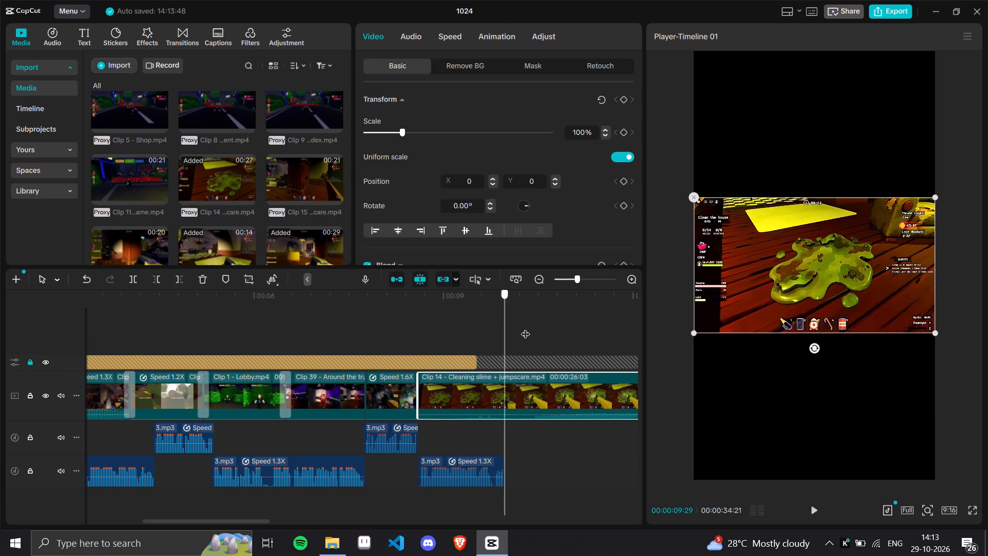
left_click_drag(525, 327, 512, 323)
left_click(154, 279)
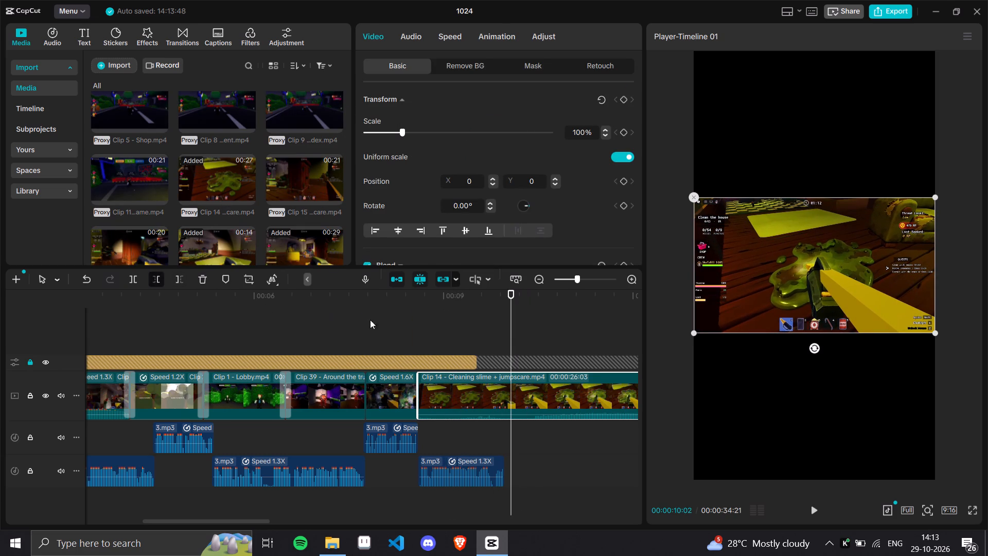
Trim the end of Clip 14 - Cleaning slime + jumpscare.mp4 at 00:00:09:29, where the narration ends.
left_click(507, 300)
left_click(175, 280)
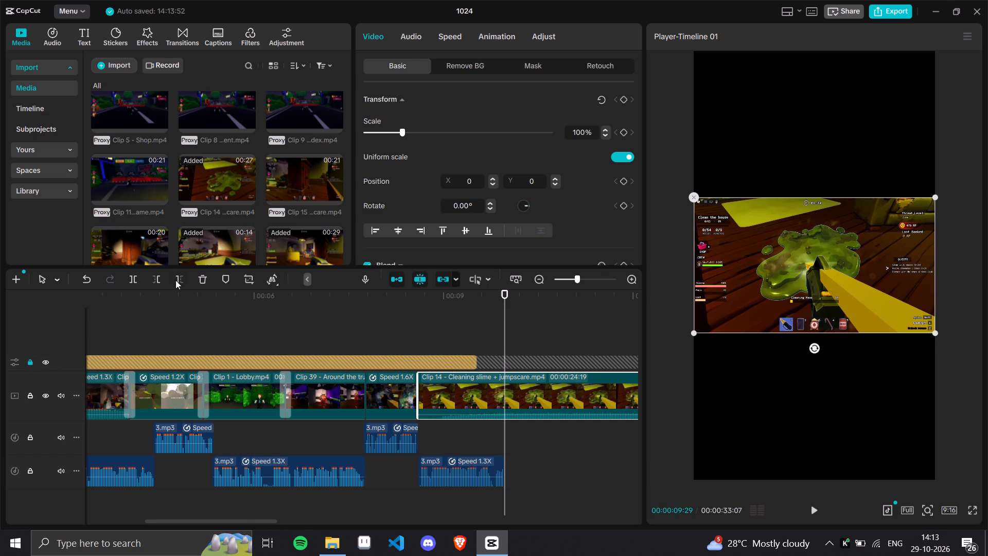
Scale the Clip 14 - Cleaning slime + jumpscare.mp4 segment to 316%, matching the preceding 1.6X clip.
left_click(386, 393)
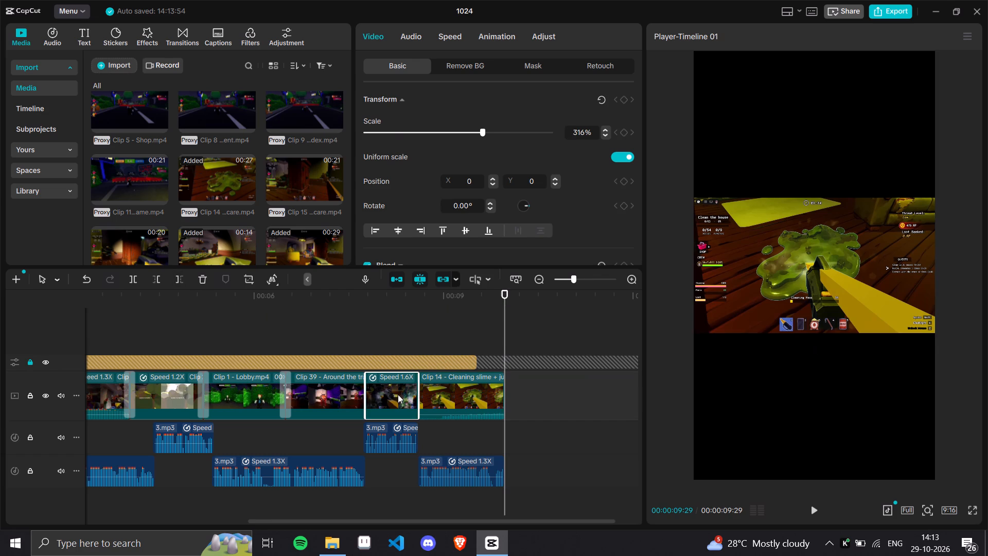
left_click(440, 396)
left_click_drag(585, 136, 550, 136)
type("316")
key("Return")
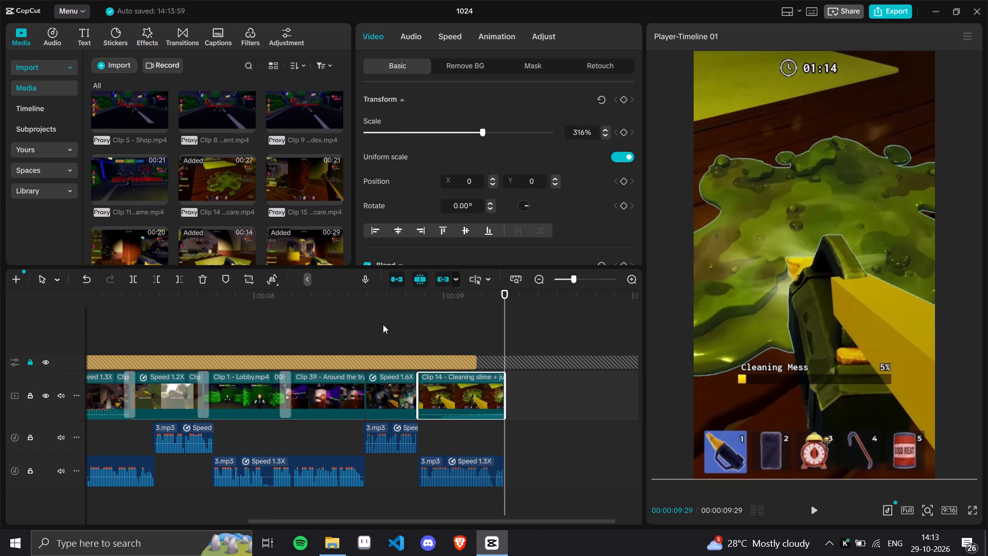
Speed up the Clip 14 segment to 1.40x and extend its end to 00:00:09:29, where the narration ends.
left_click(383, 324)
left_click(449, 309)
left_click(452, 389)
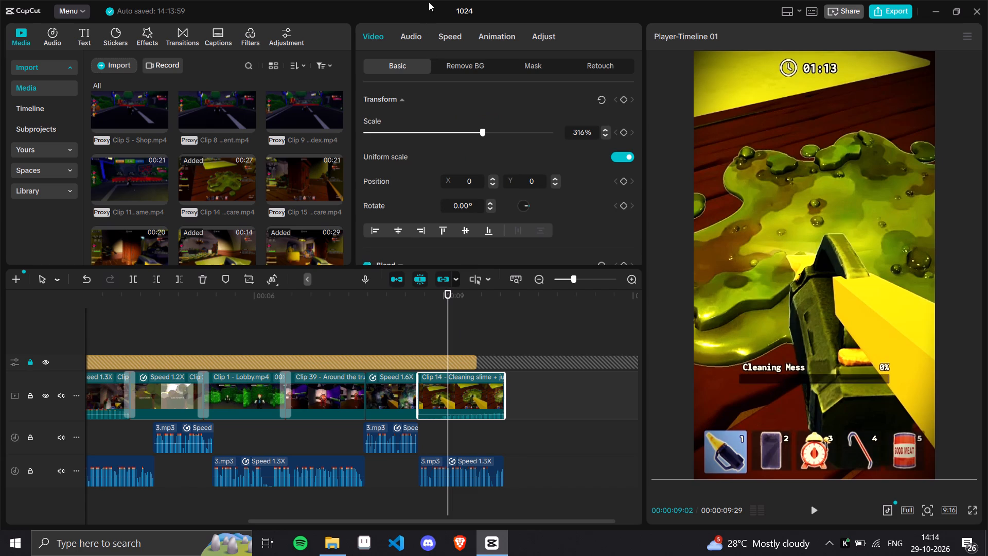
left_click(446, 32)
double_click(627, 116)
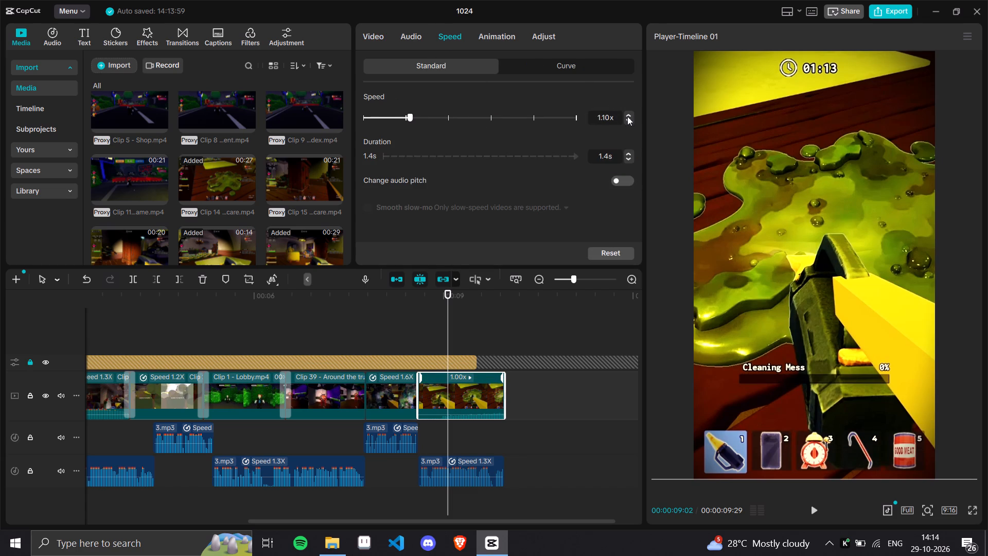
left_click(629, 116)
left_click(629, 116)
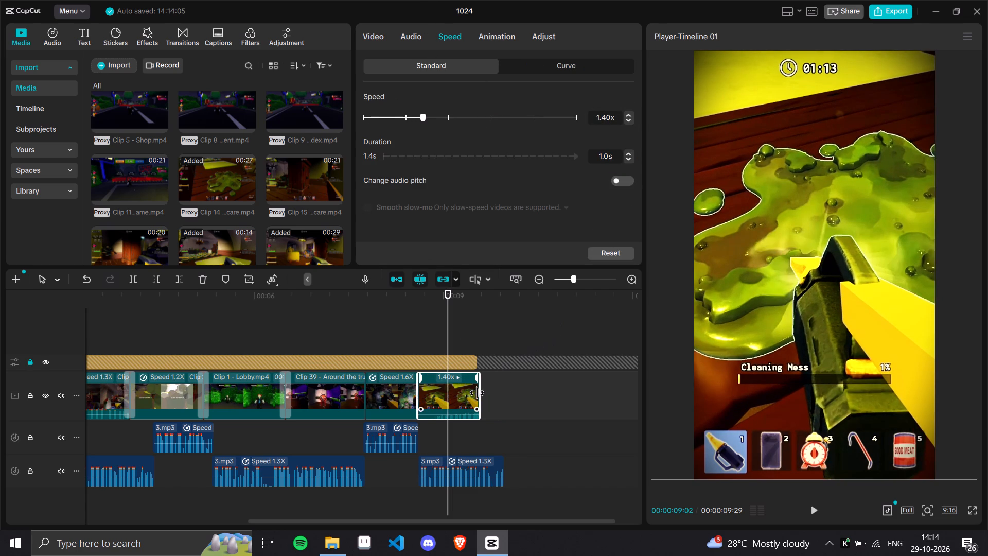
left_click_drag(477, 393, 505, 401)
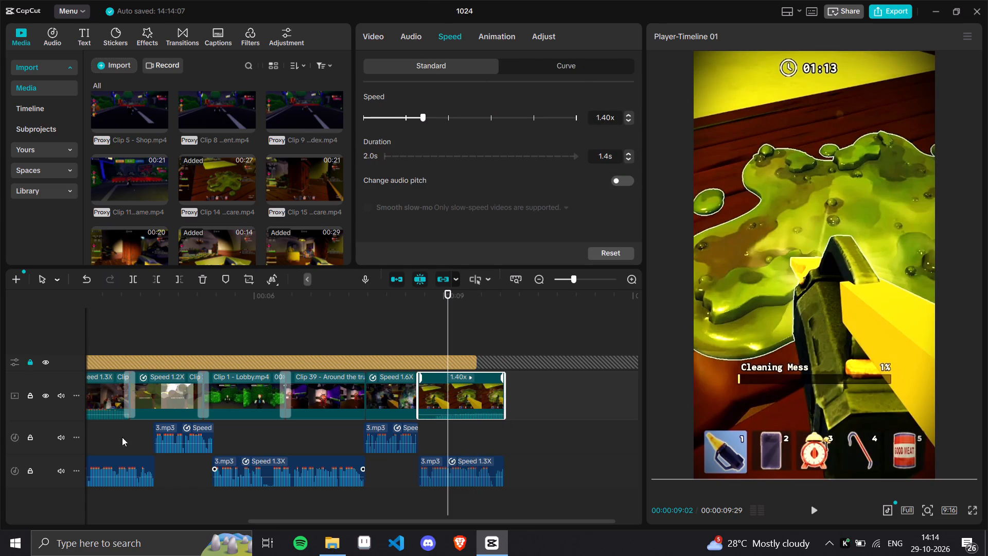
Unlock the adjustment track and extend the adjustment layer to the end of the Clip 14 segment.
left_click(26, 365)
left_click(461, 365)
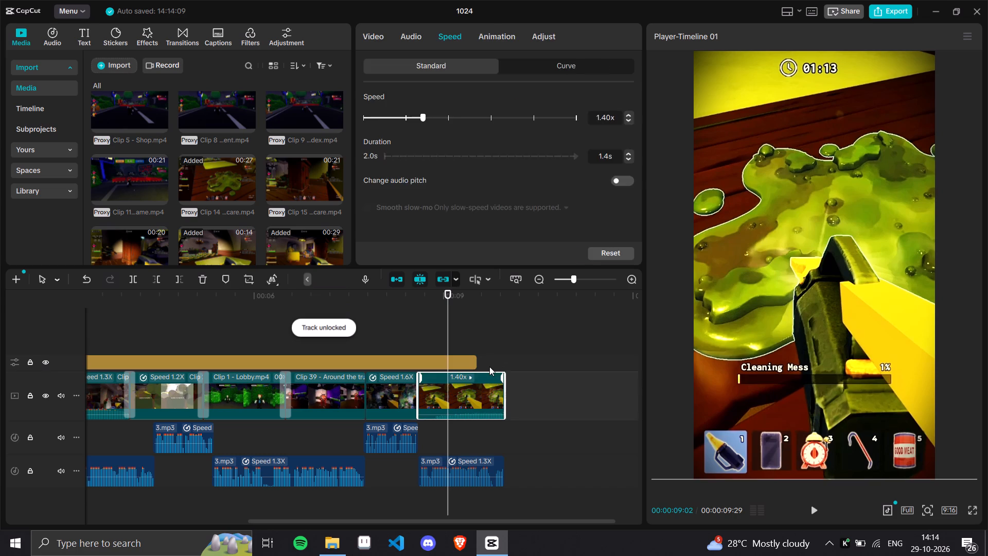
left_click(482, 364)
left_click(472, 362)
left_click_drag(474, 362, 510, 367)
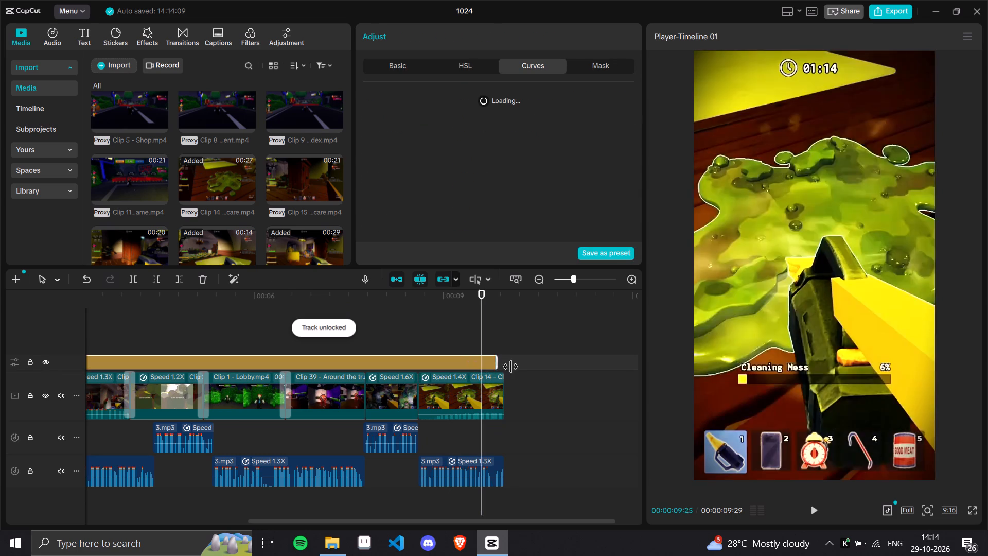
left_click_drag(510, 367, 504, 368)
Check the slime shot around 00:00:09:07 and try to open the adjustment layer's Basic, HSL and Curves settings.
left_click_drag(482, 337, 462, 337)
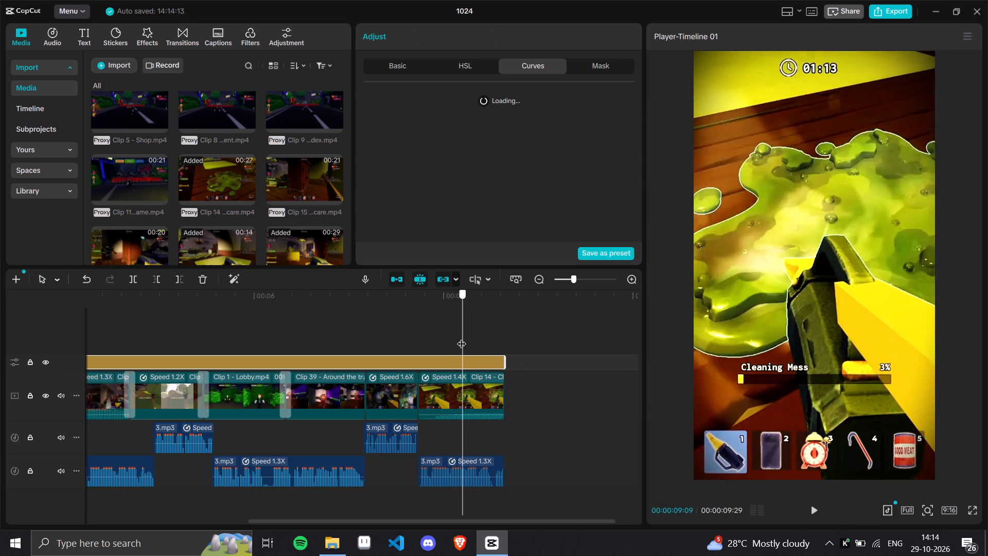
left_click_drag(462, 337, 458, 374)
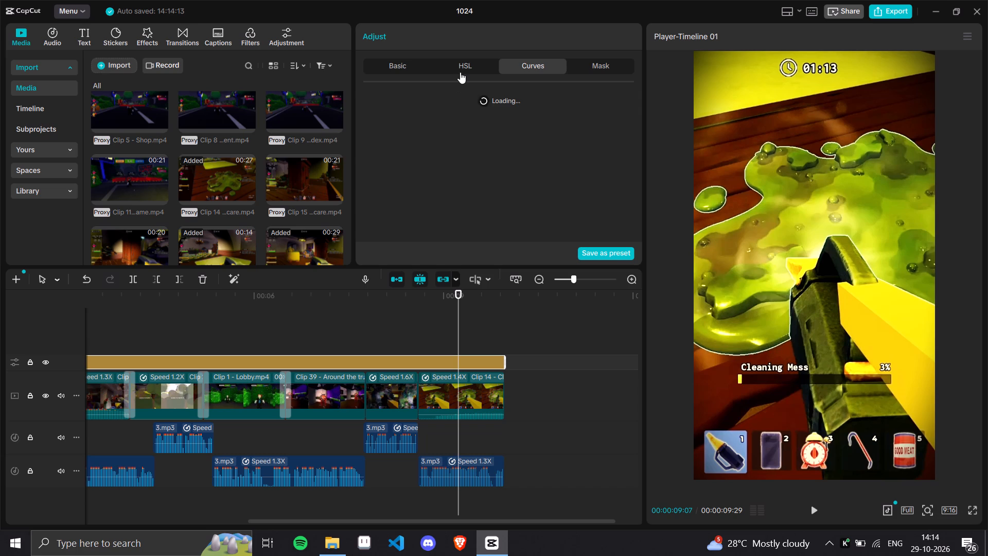
left_click(460, 72)
left_click(397, 68)
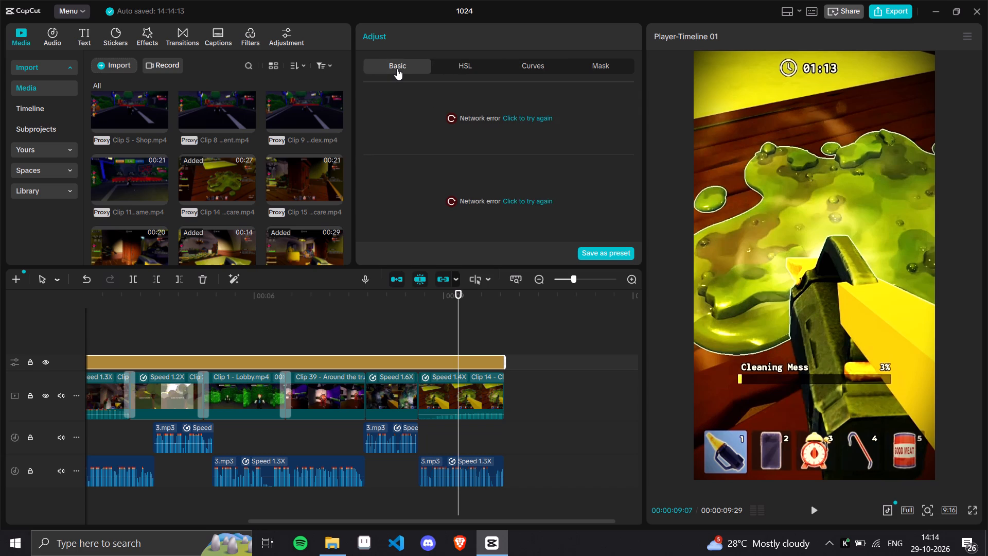
left_click(503, 74)
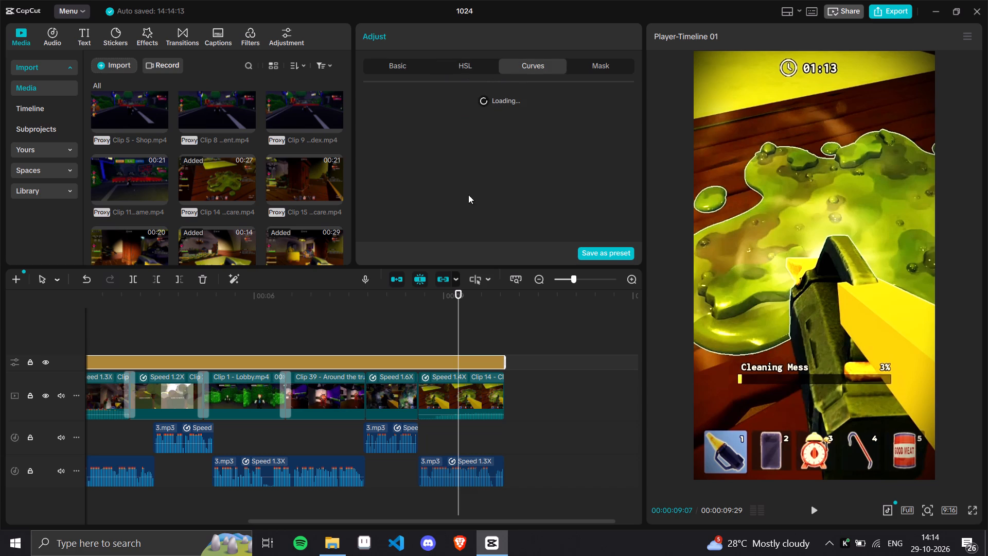
left_click(453, 333)
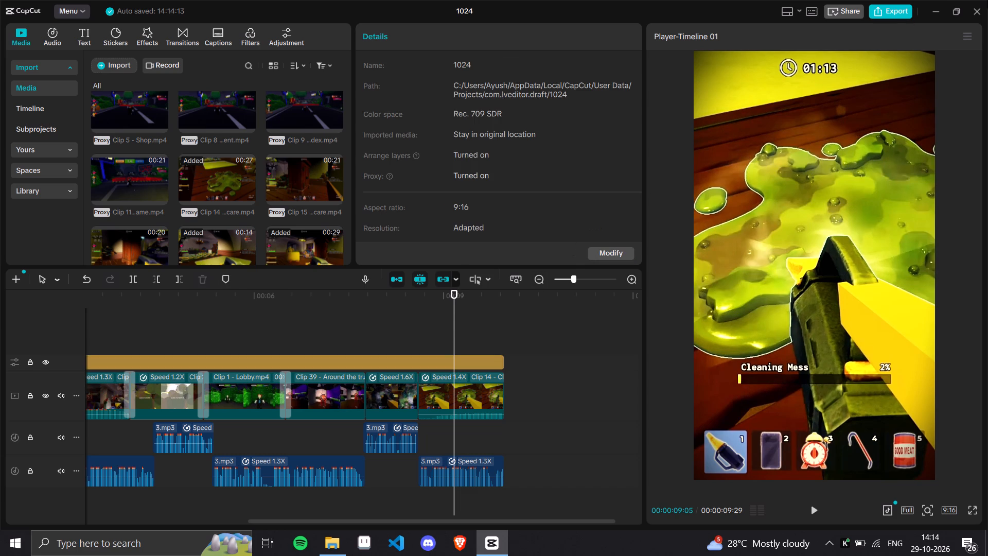
Close project 1024 and clear the remaining windows to reach the desktop.
left_click(974, 12)
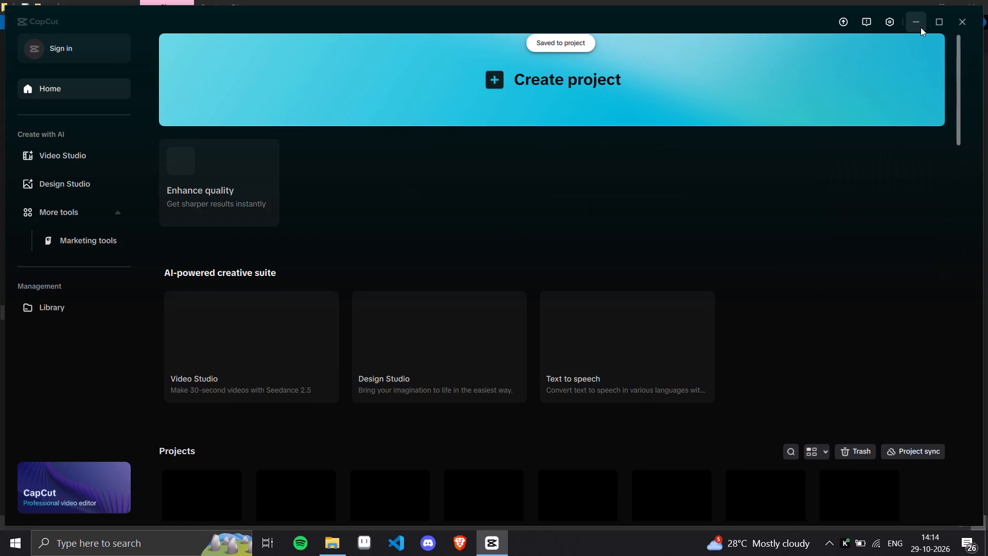
left_click(921, 27)
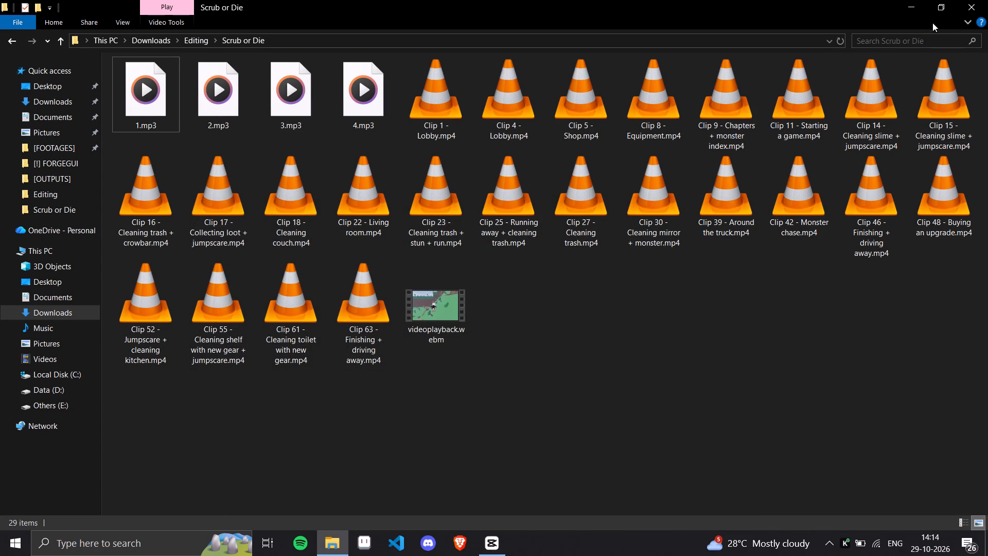
left_click(985, 0)
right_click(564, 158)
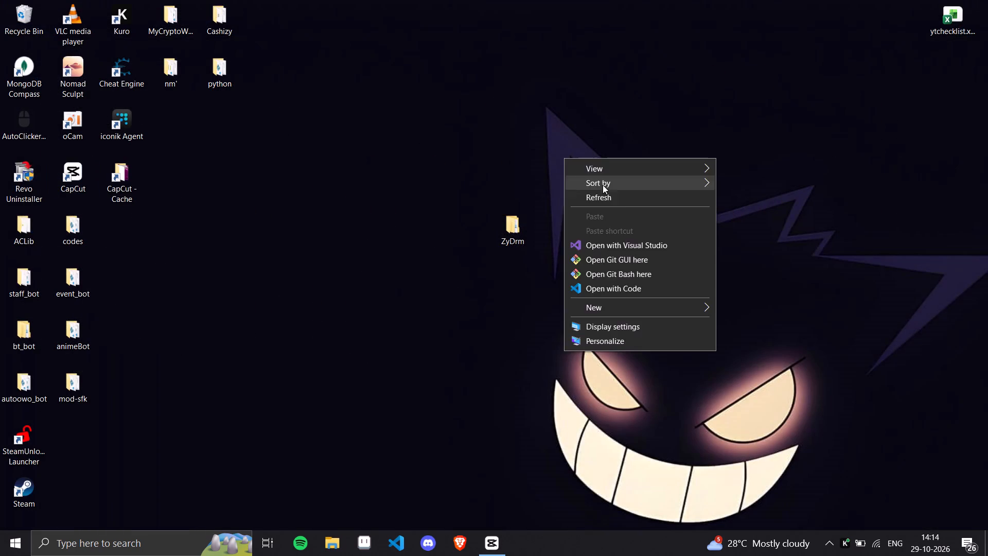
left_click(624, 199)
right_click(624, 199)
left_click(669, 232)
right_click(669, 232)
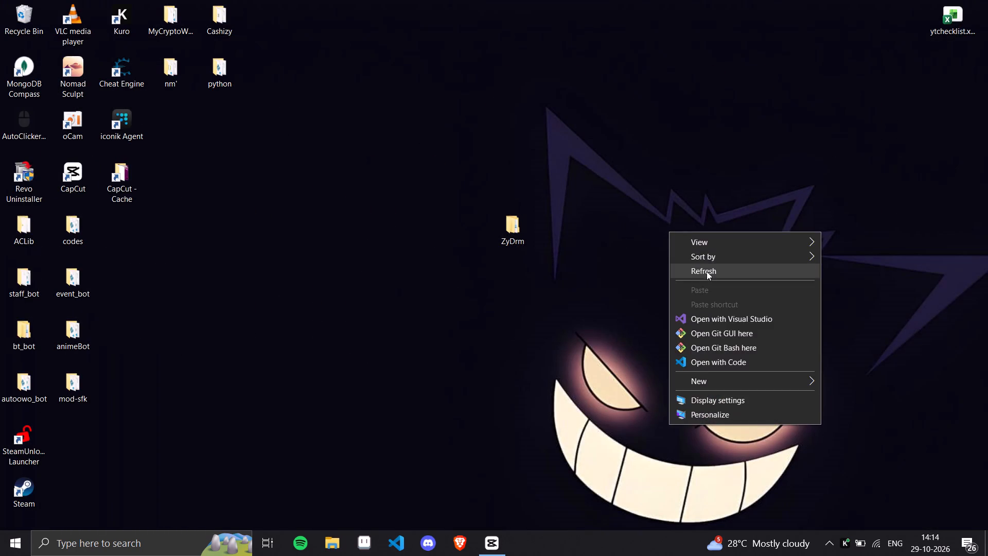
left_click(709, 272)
Search for and launch X-VPN, and connect it through the Free Servers.
left_click(81, 555)
key("v")
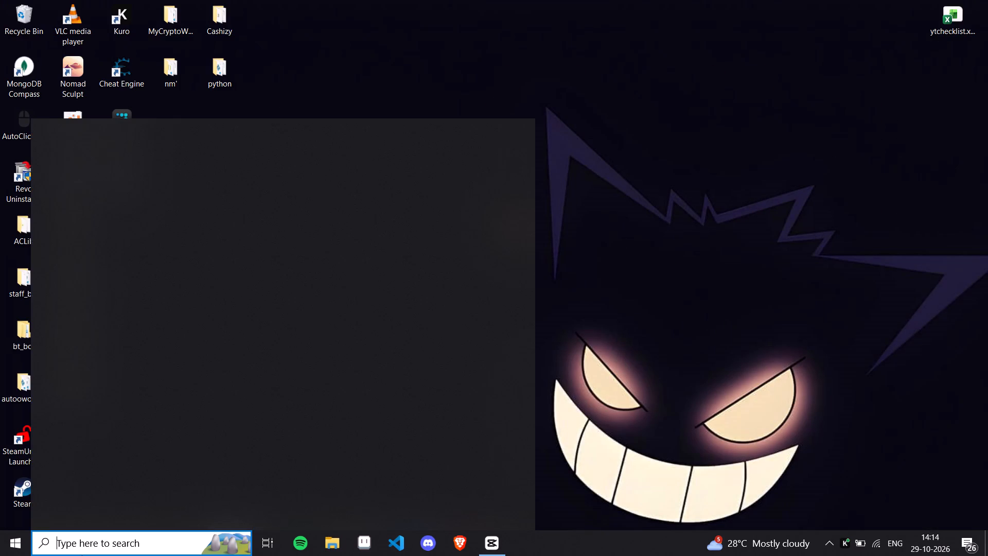
key("p")
key("Return")
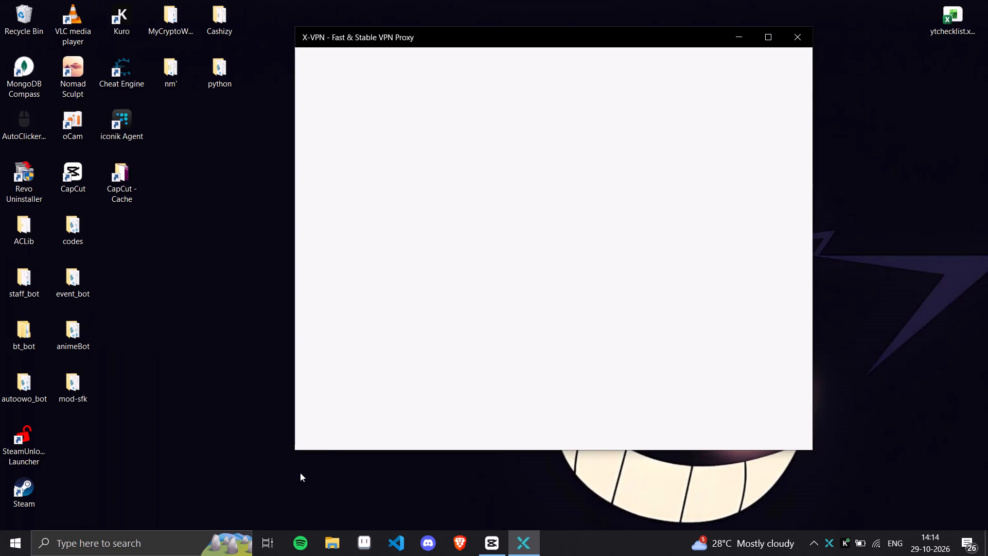
left_click(657, 393)
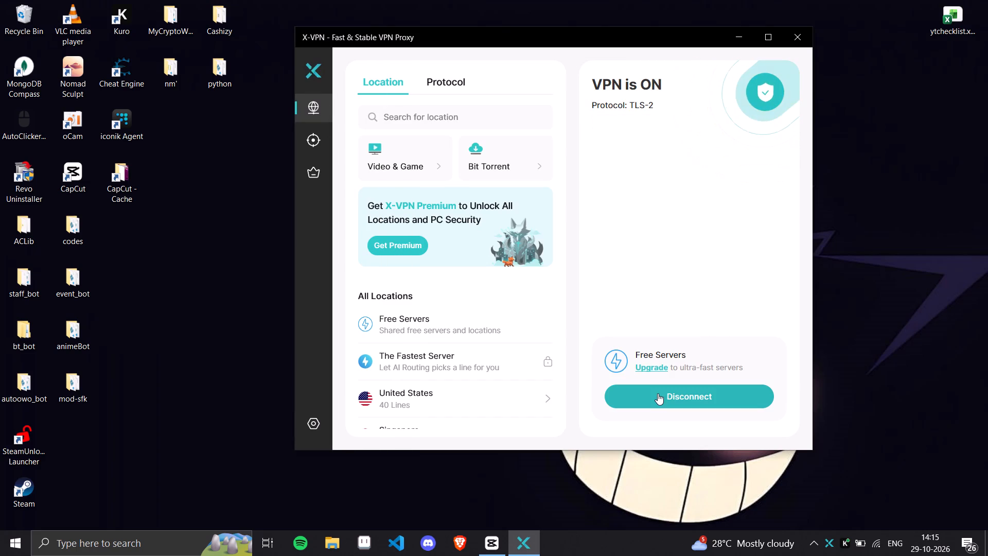
Switch back to CapCut and reopen project 1024 from the projects list.
left_click(500, 547)
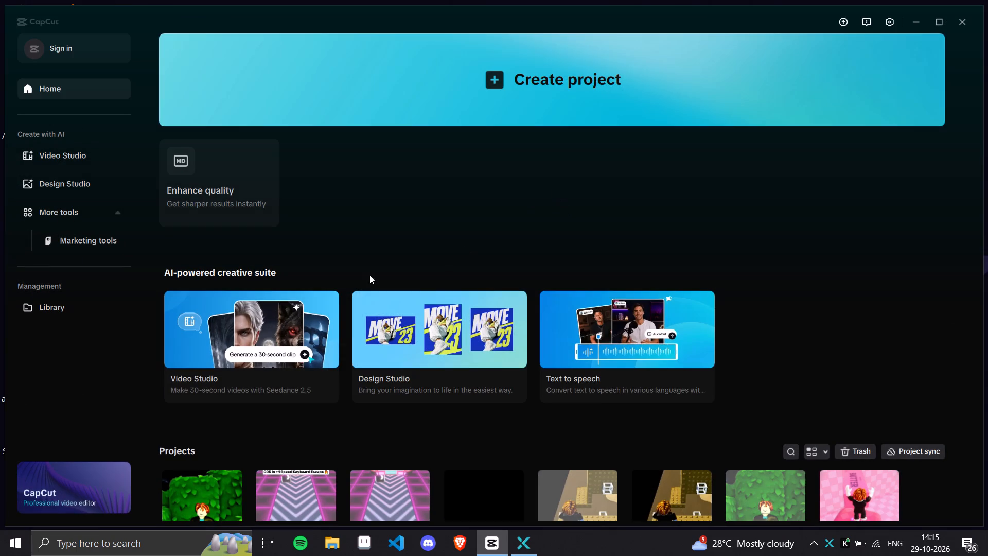
scroll(222, 352, "down", 3)
left_click(215, 425)
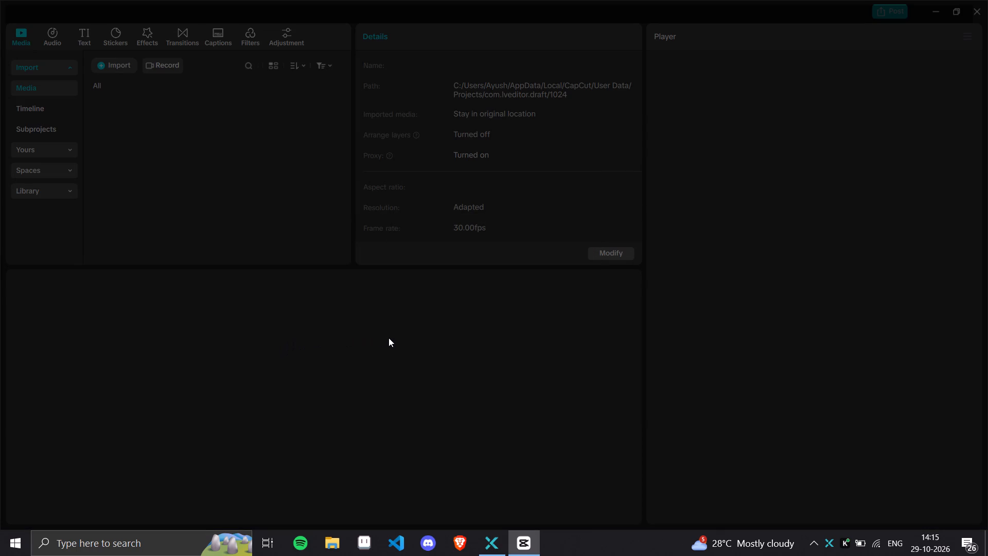
left_click(413, 355)
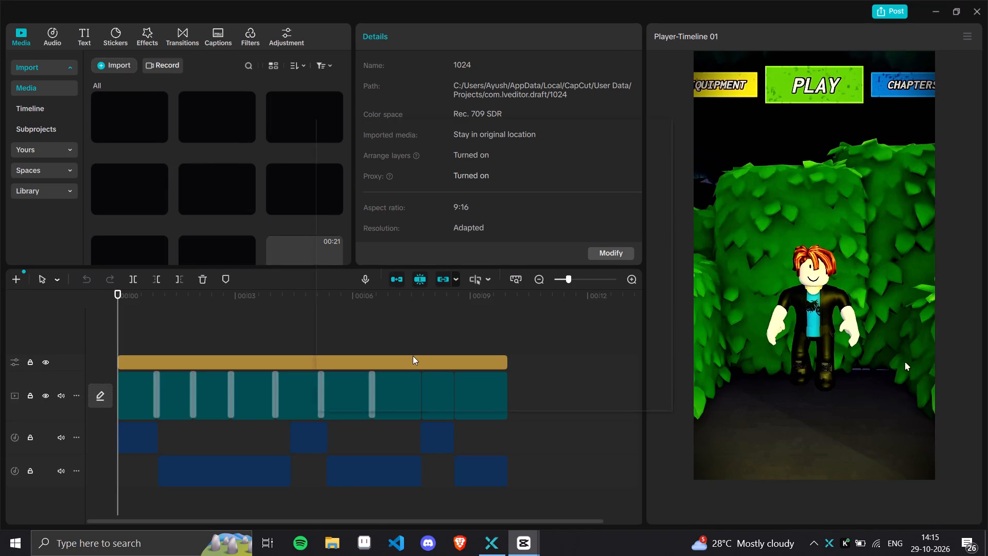
left_click(644, 395)
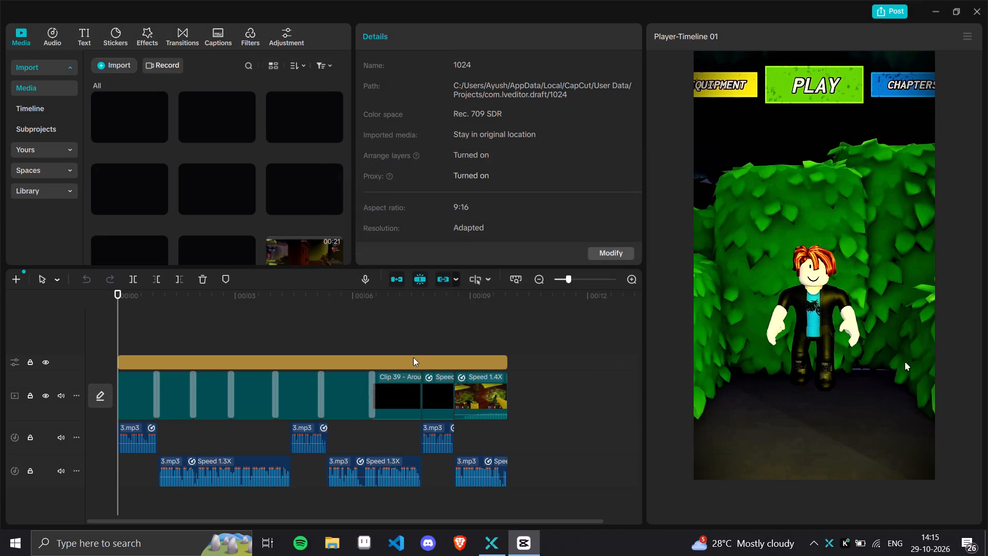
Review the adjustment layer's Curves and Basic settings, and reduce its Highlight to 8.
left_click(413, 357)
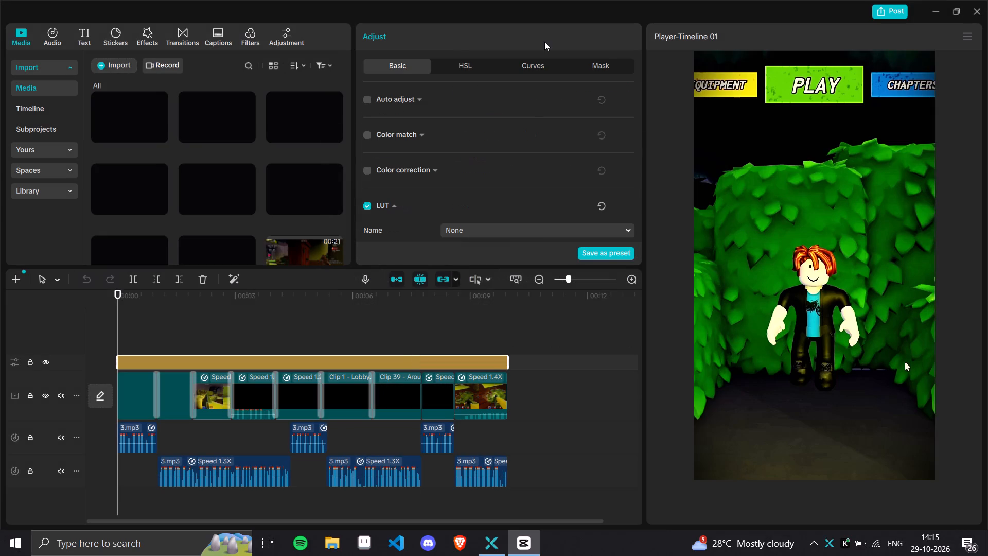
left_click(533, 66)
scroll(511, 138, "down", 11)
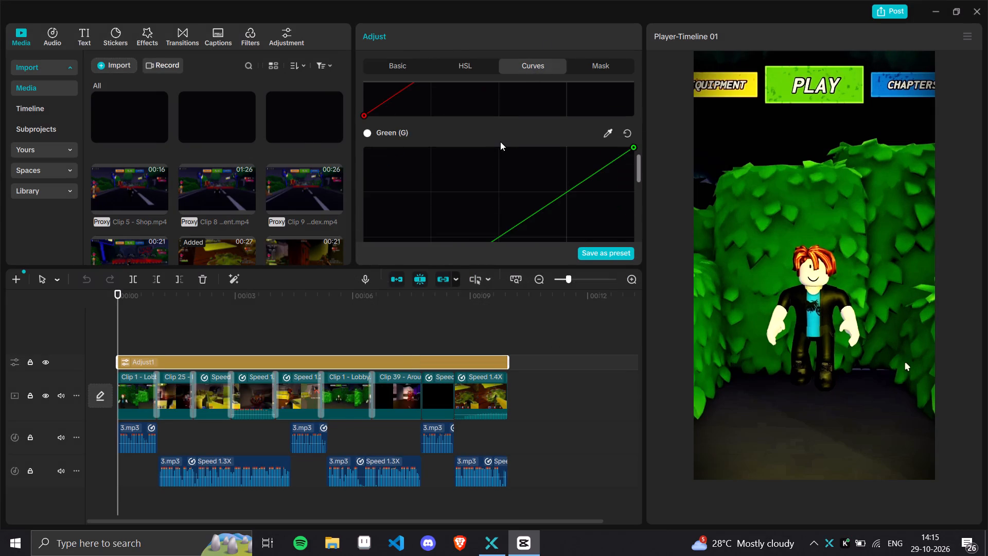
scroll(500, 142, "up", 16)
left_click(415, 68)
scroll(479, 138, "down", 4)
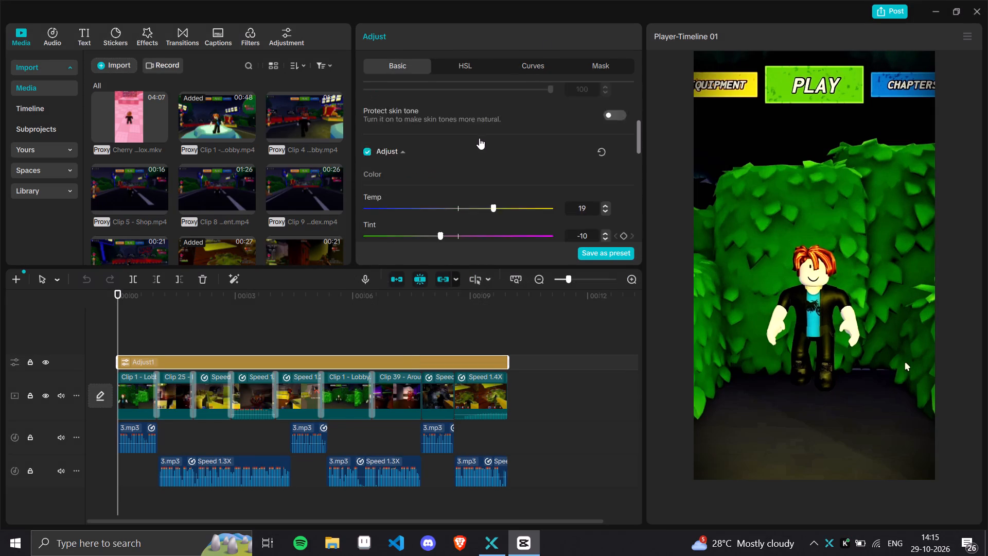
scroll(482, 169, "down", 2)
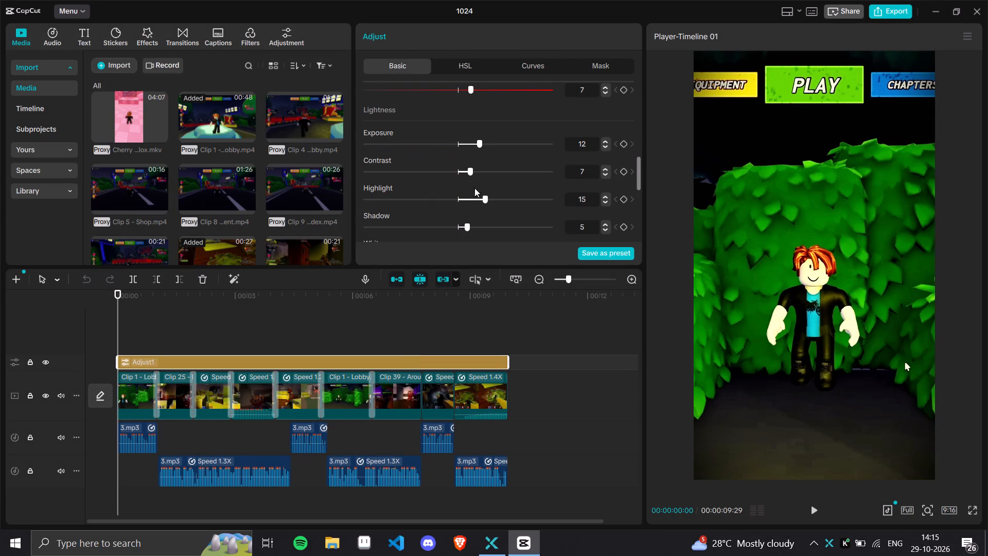
left_click_drag(483, 196, 471, 197)
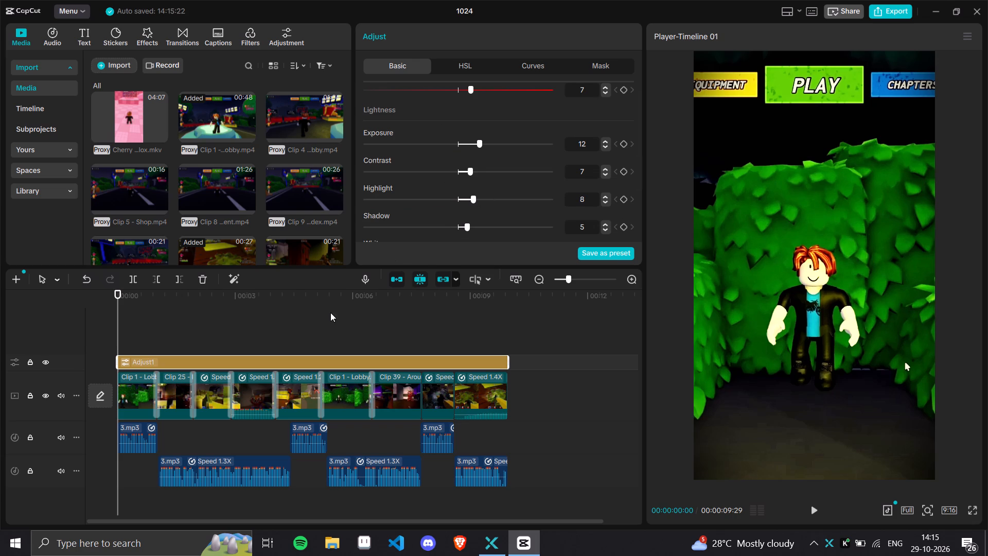
Preview the slime shot at 00:00:09:08 and lower the adjustment layer's Whites to -7.
left_click(327, 303)
left_click_drag(327, 303, 444, 323)
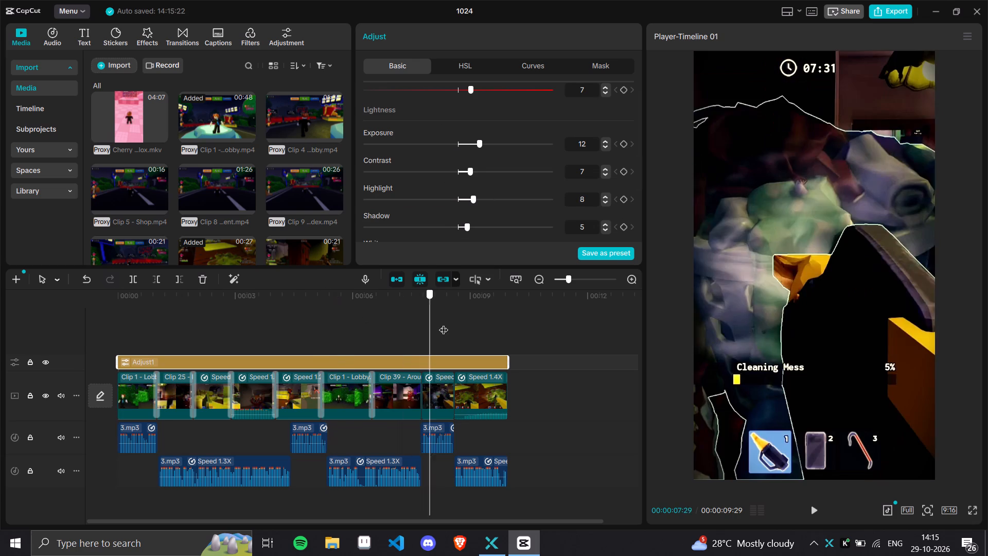
left_click_drag(444, 323, 480, 334)
scroll(434, 177, "down", 2)
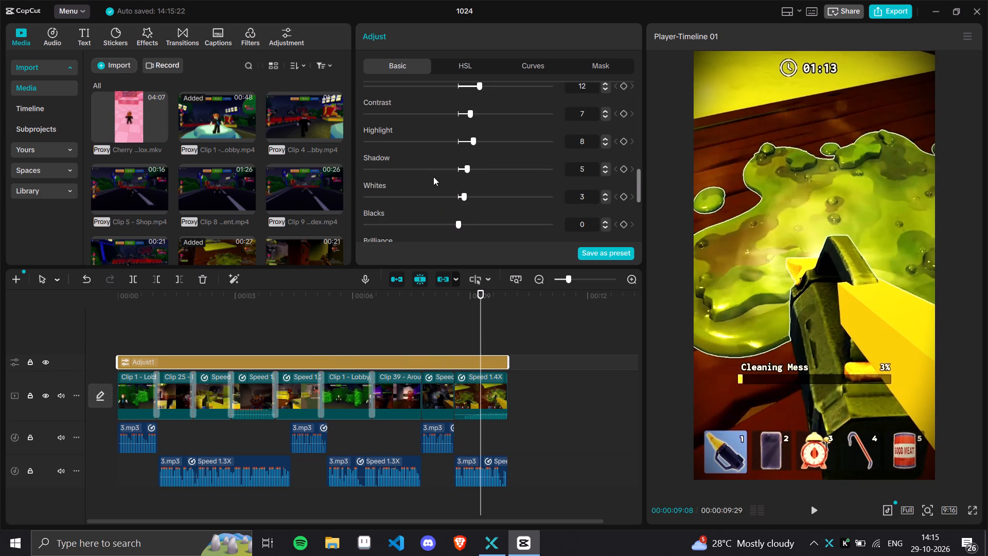
left_click_drag(461, 140, 448, 135)
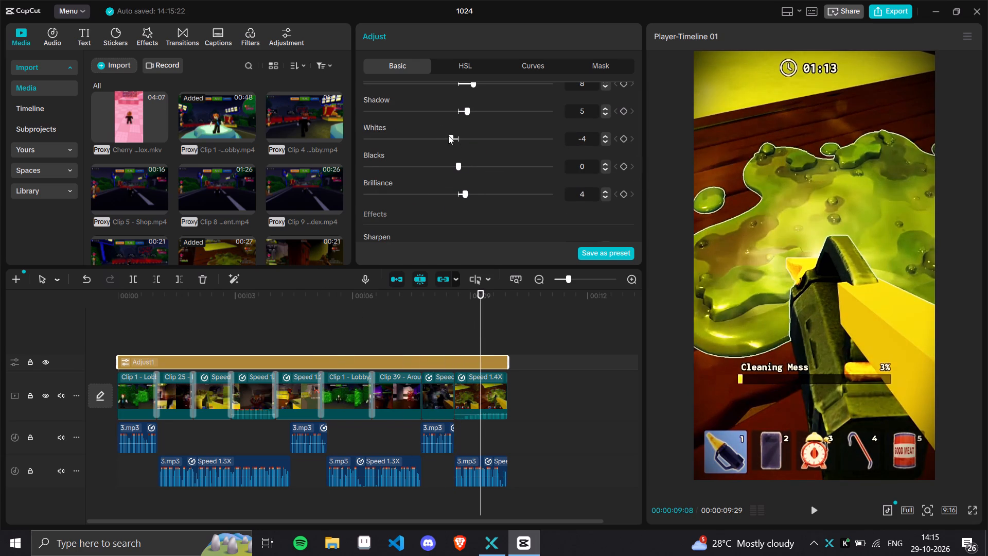
left_click_drag(448, 135, 444, 135)
Review the adjustment layer's color and lightness values and fine-tune its Shadow at 5.
scroll(457, 172, "up", 5)
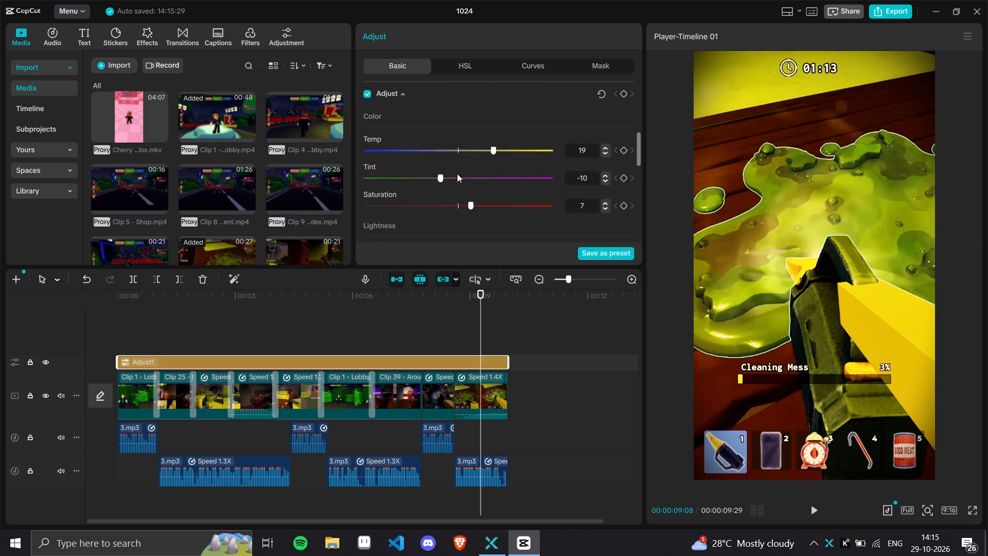
scroll(468, 214, "down", 5)
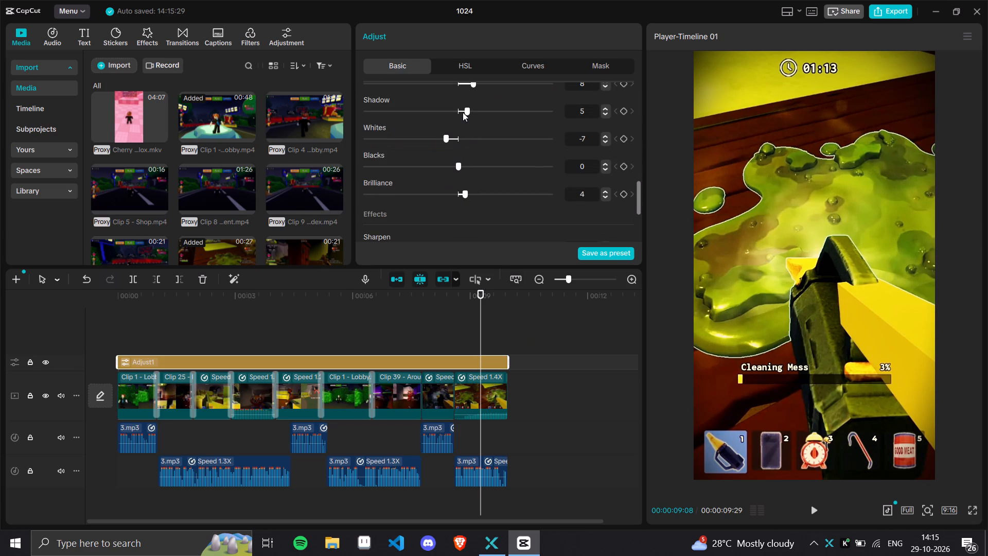
left_click_drag(463, 112, 466, 118)
scroll(466, 118, "up", 1)
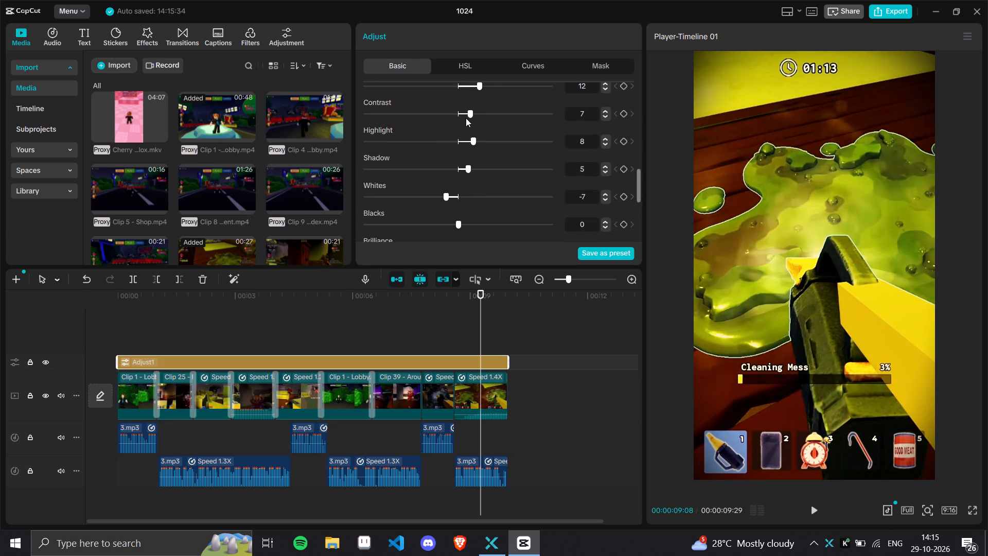
Fine-tune the adjustment layer's Brilliance and check the graded shots through to the end of the timeline.
scroll(470, 163, "down", 1)
left_click_drag(467, 194, 445, 195)
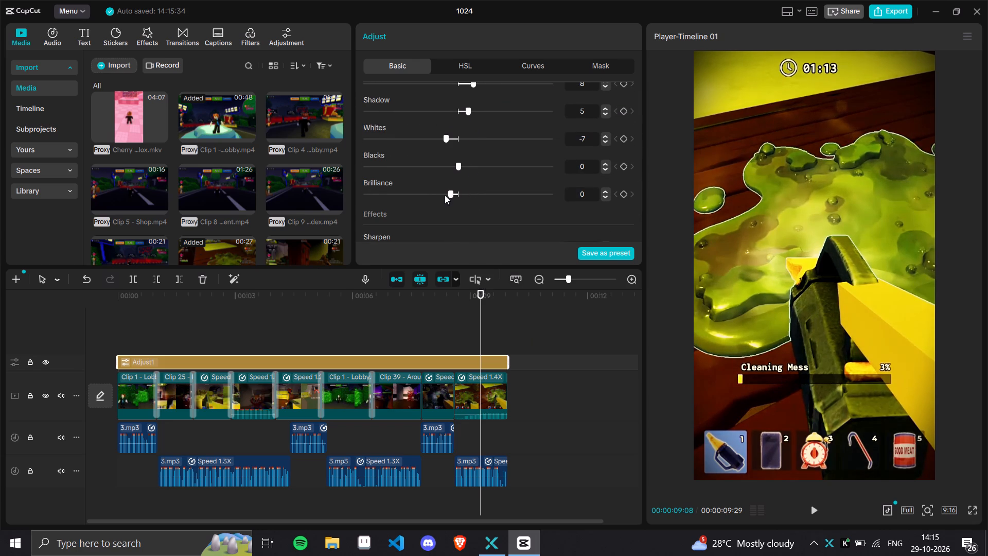
left_click_drag(445, 195, 463, 206)
left_click(408, 313)
left_click_drag(408, 313, 527, 323)
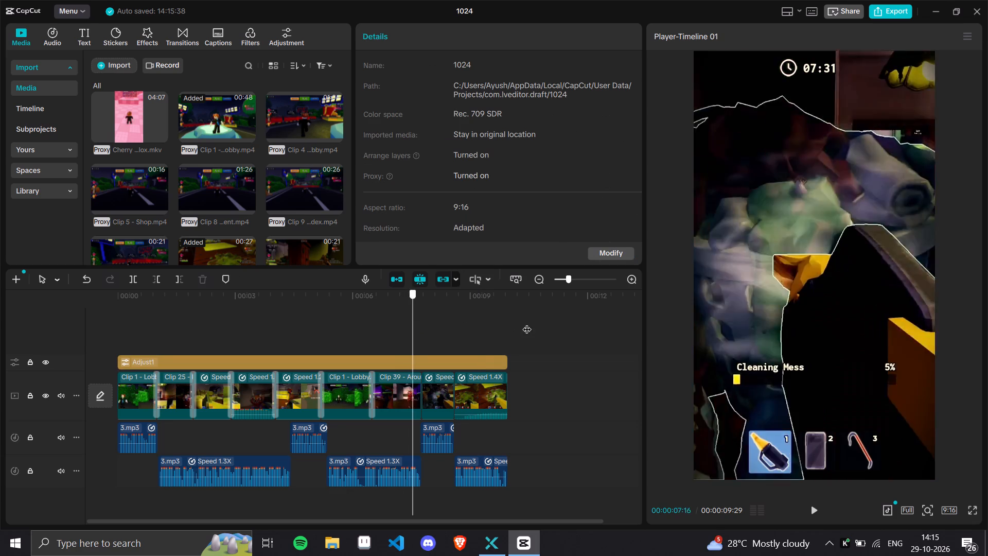
left_click_drag(527, 323, 530, 323)
scroll(448, 342, "down", 1)
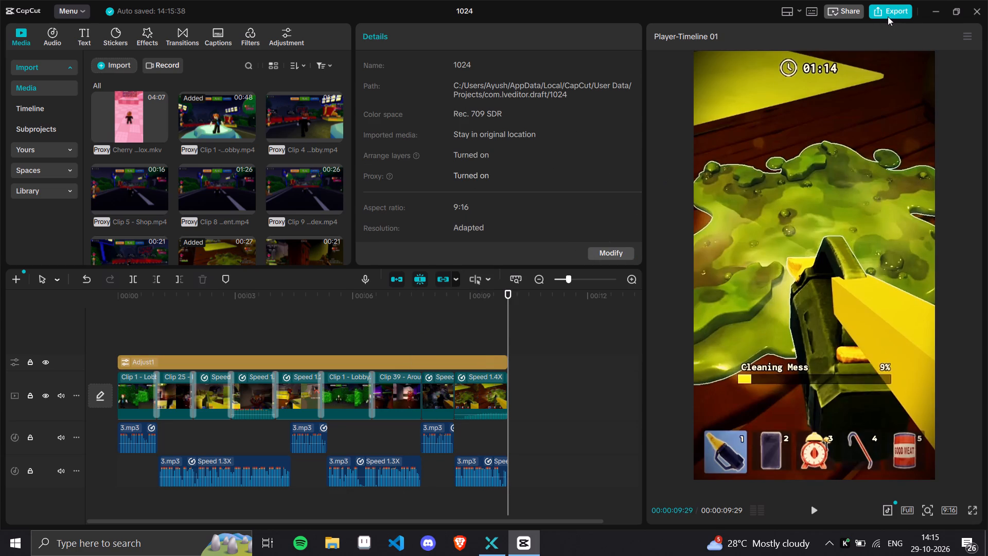
Export the timeline under the name draft3.
left_click(888, 16)
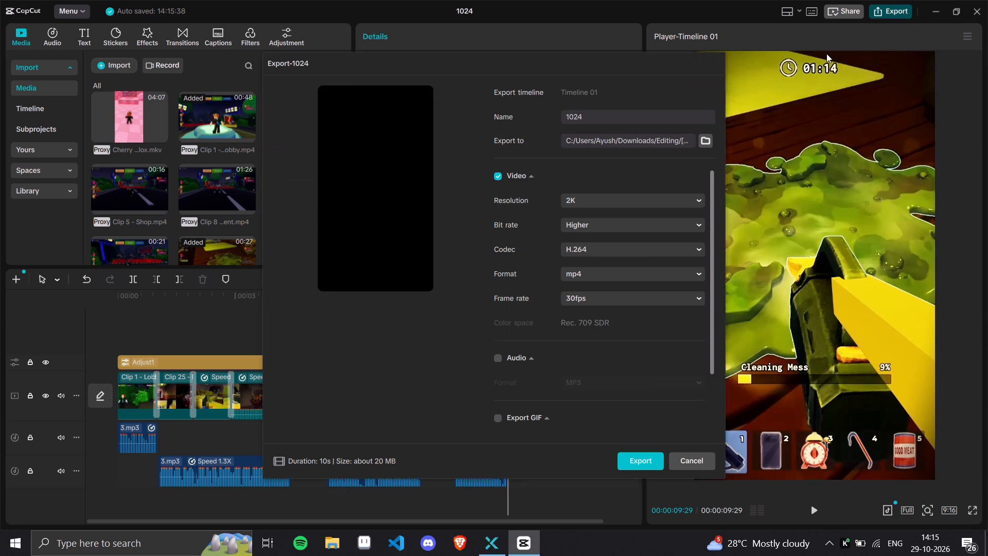
left_click_drag(581, 119, 545, 121)
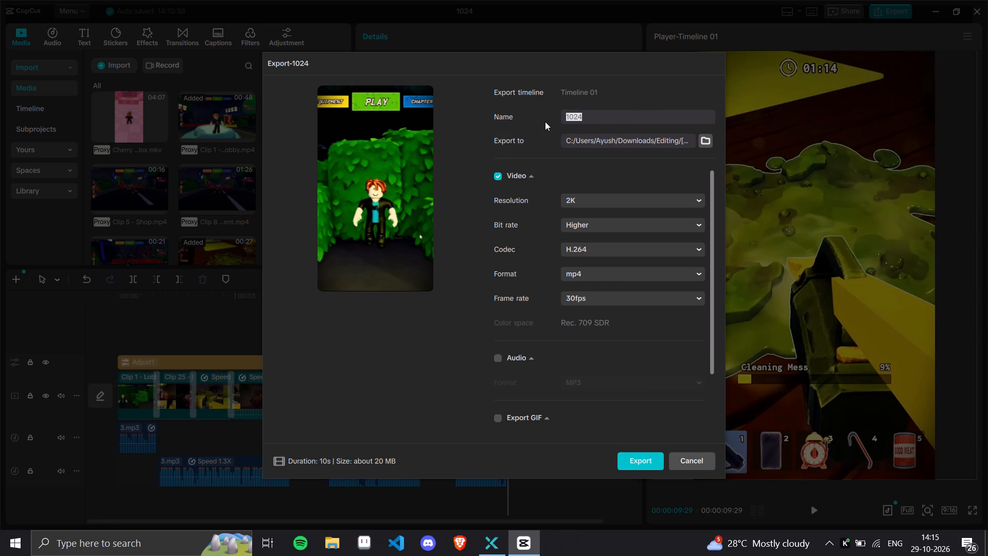
key("d")
type("raft")
key("3")
left_click(640, 464)
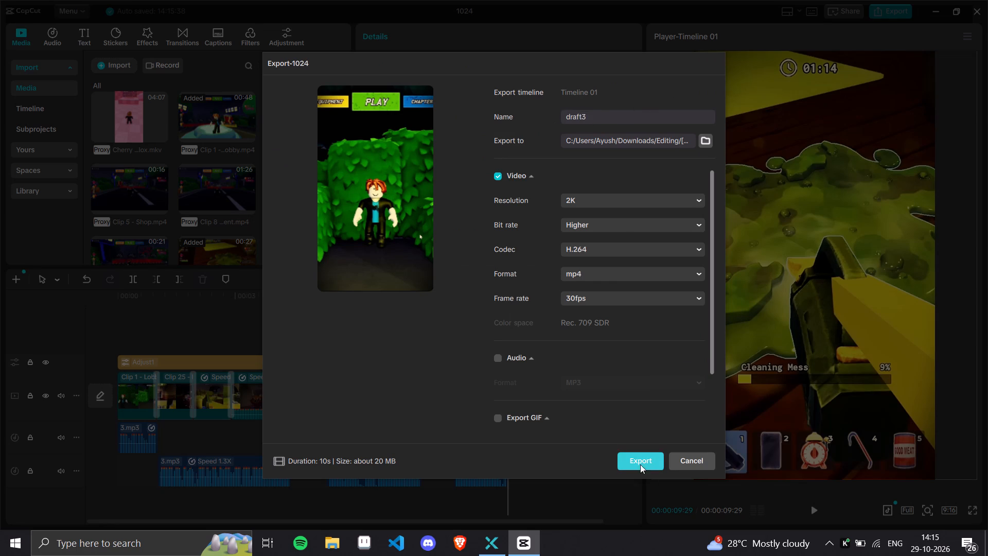
Switch to File Explorer and open the [OUTPUTS] folder.
left_click(327, 554)
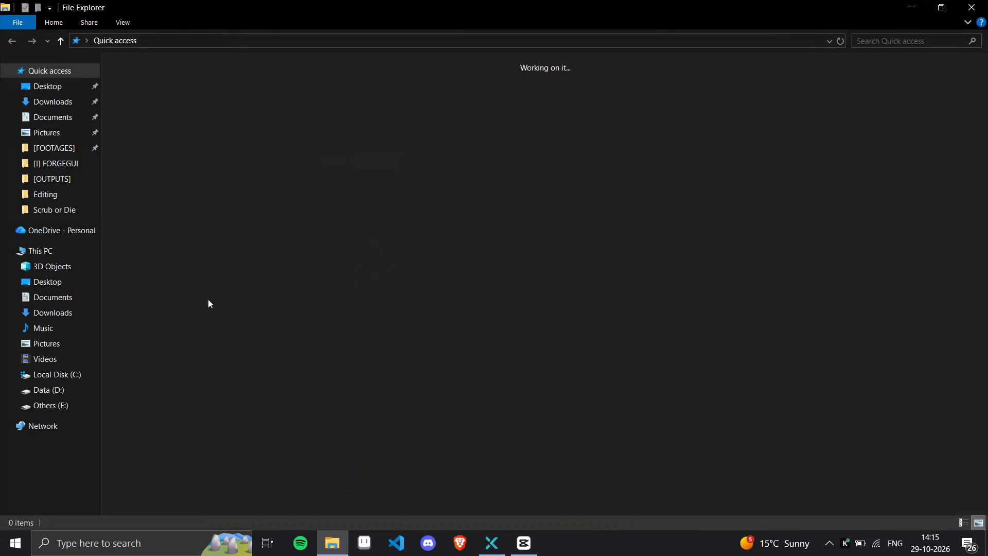
left_click(51, 179)
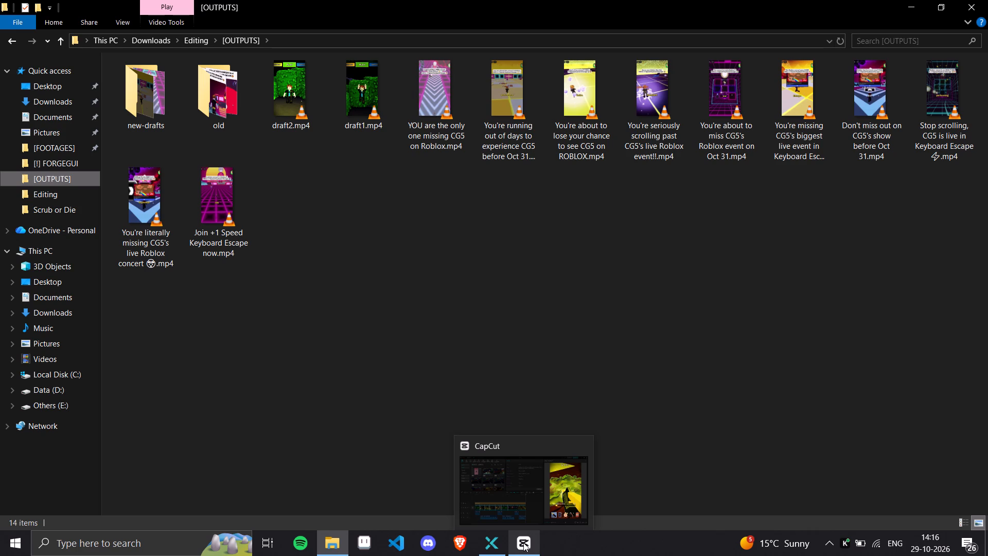
Switch back to CapCut and close the completed export window.
left_click(523, 543)
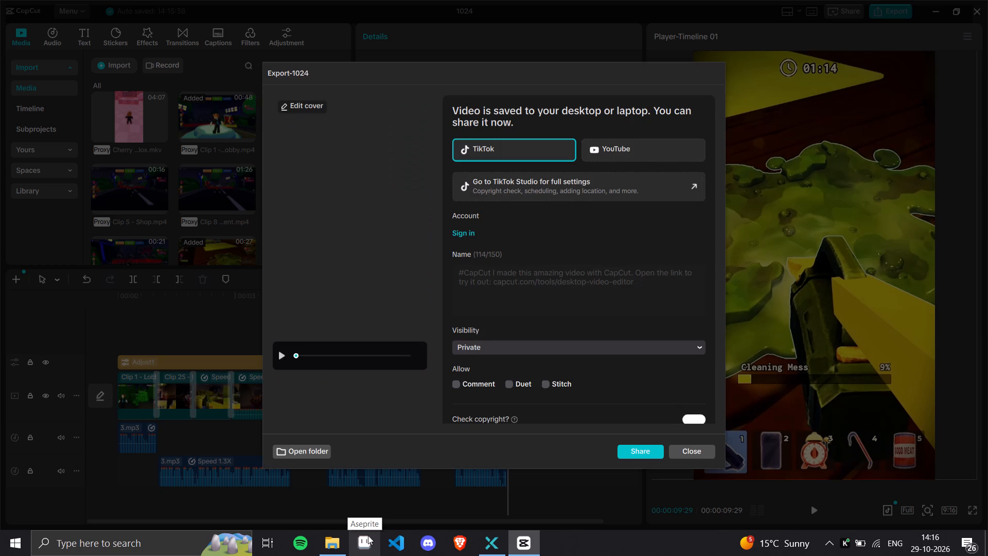
left_click(676, 456)
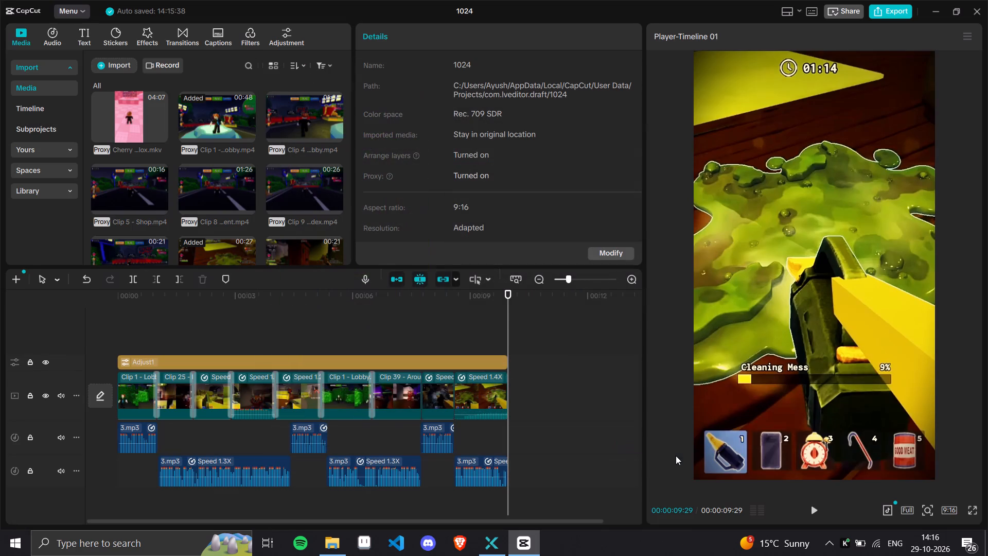
Review the timeline's shots from 00:00:06:15 back to the opening lobby clip.
left_click(359, 286)
left_click(370, 296)
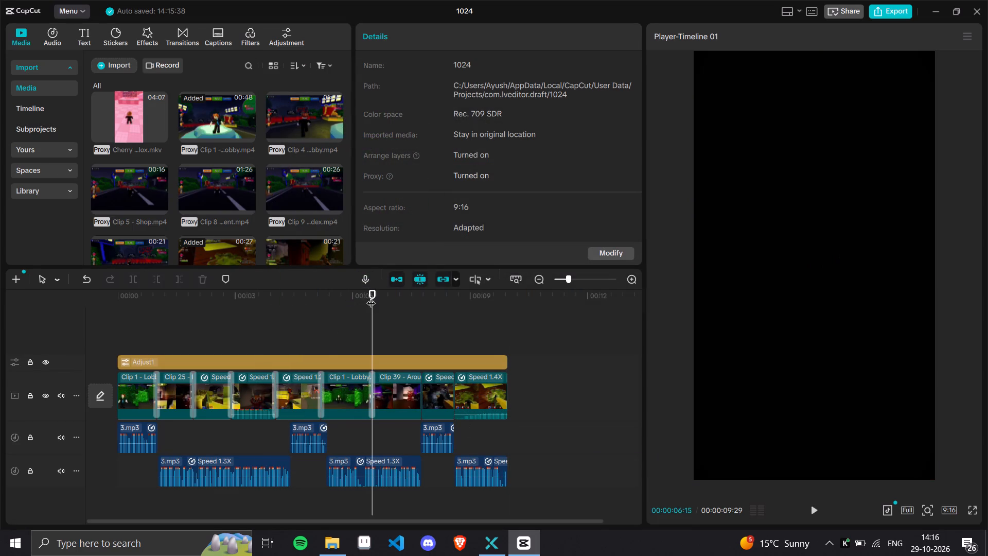
left_click_drag(378, 300, 309, 343)
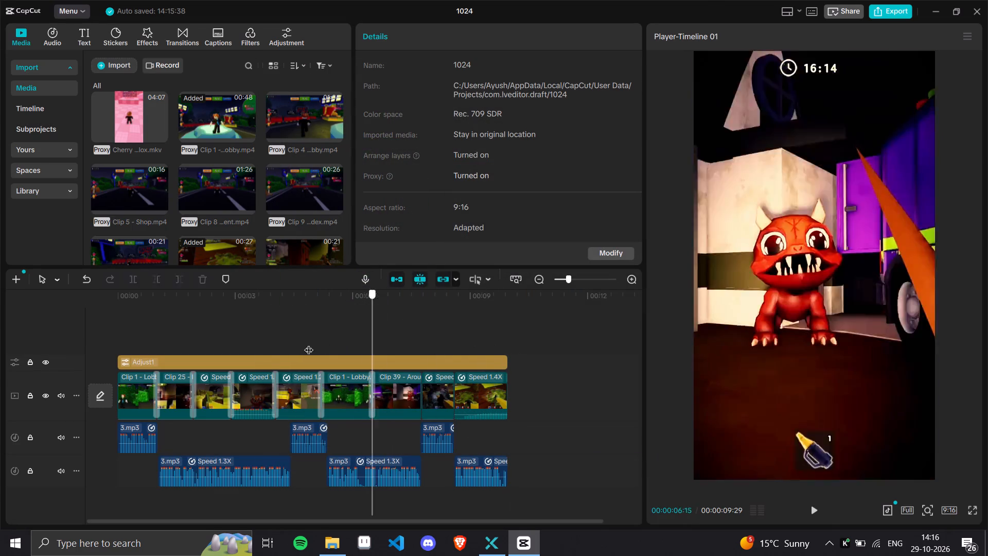
left_click_drag(309, 343, 122, 342)
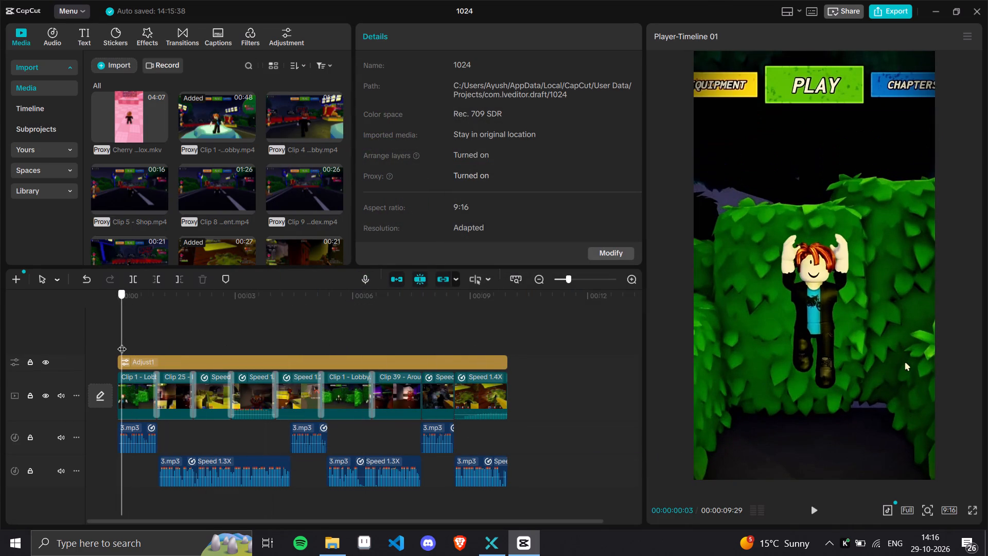
left_click_drag(122, 342, 156, 341)
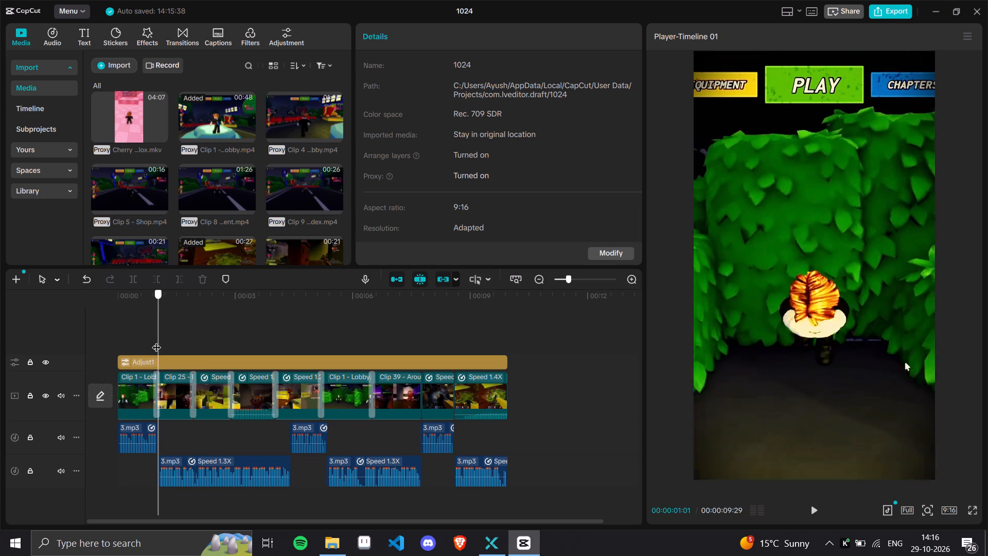
left_click_drag(156, 341, 99, 340)
right_click_drag(159, 341, 99, 340)
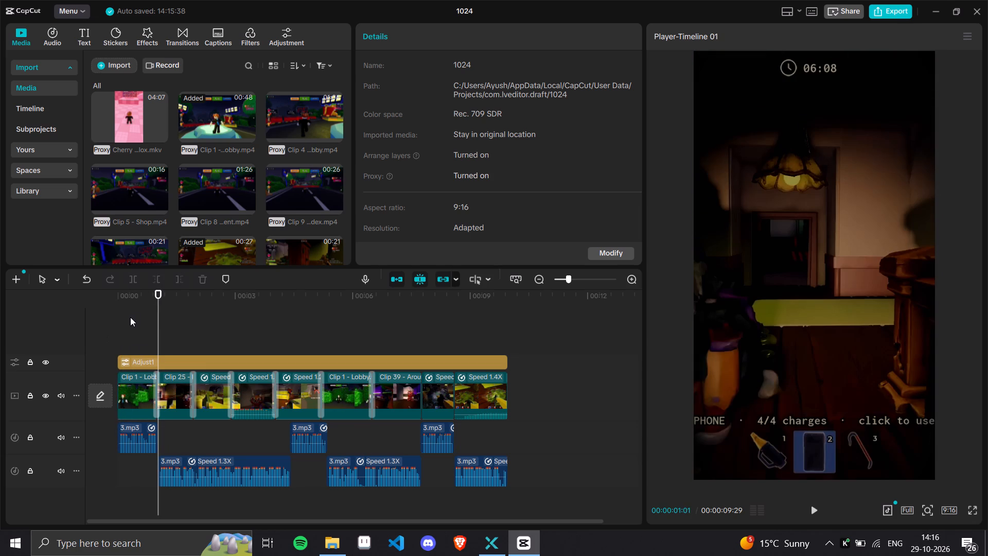
left_click(133, 308)
Lock the video and adjustment tracks and delete all 3.mp3 narration segments from the timeline.
left_click(27, 396)
left_click(30, 358)
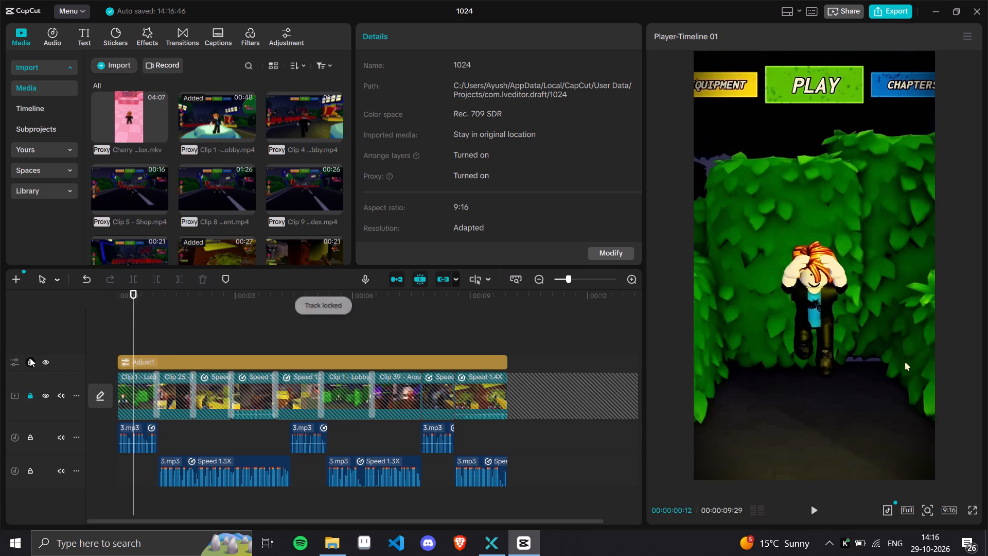
scroll(119, 137, "up", 4)
scroll(130, 146, "down", 20)
scroll(130, 146, "down", 1)
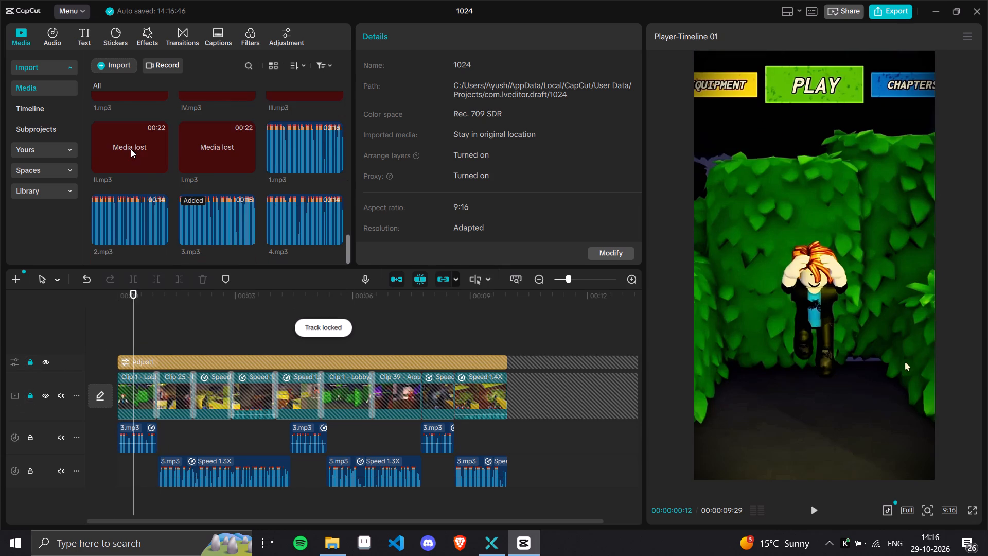
scroll(145, 173, "down", 1)
key("ctrl+a")
key("Delete")
Add 4.mp3 at the start of the timeline below the video and set its volume to 3 dB.
left_click_drag(295, 230, 295, 229)
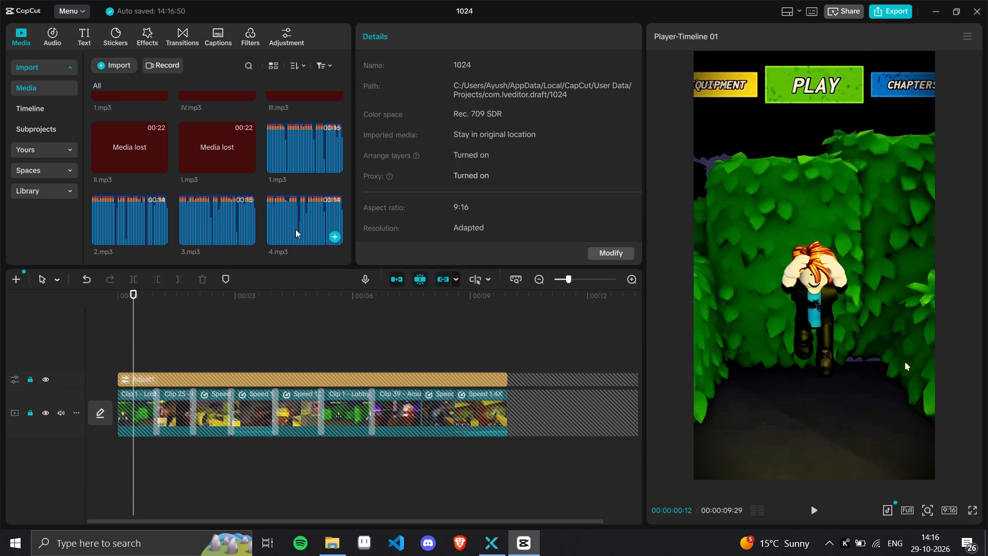
left_click_drag(295, 229, 106, 460)
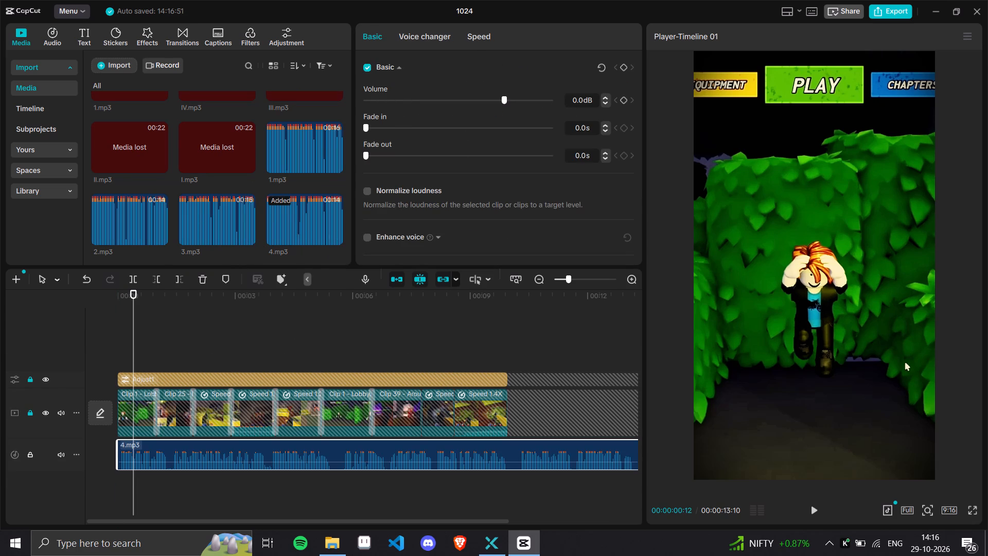
left_click_drag(582, 97, 559, 95)
key("3")
key("Return")
Set the 4.mp3 narration's speed to 1.30x and toggle its Change audio pitch option.
left_click(479, 39)
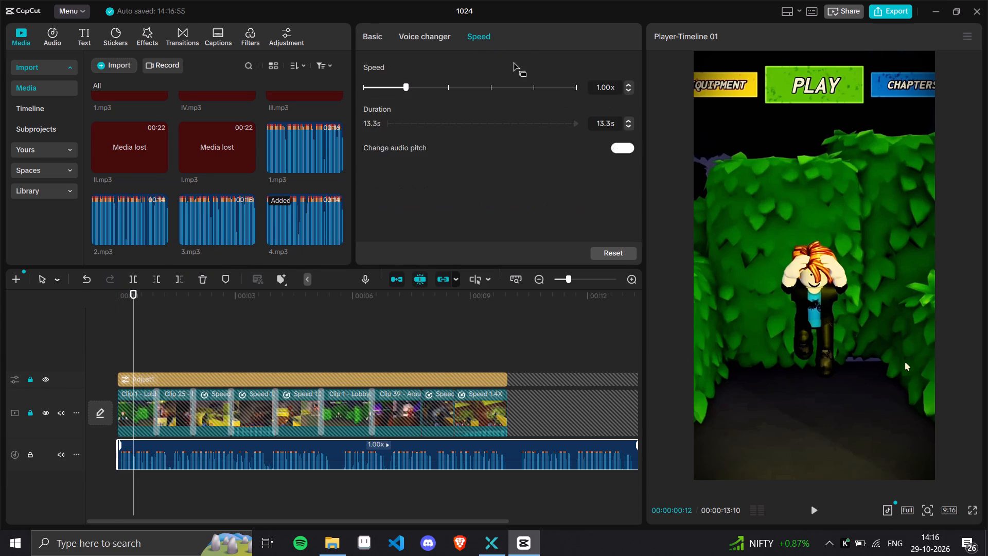
double_click(634, 81)
triple_click(630, 83)
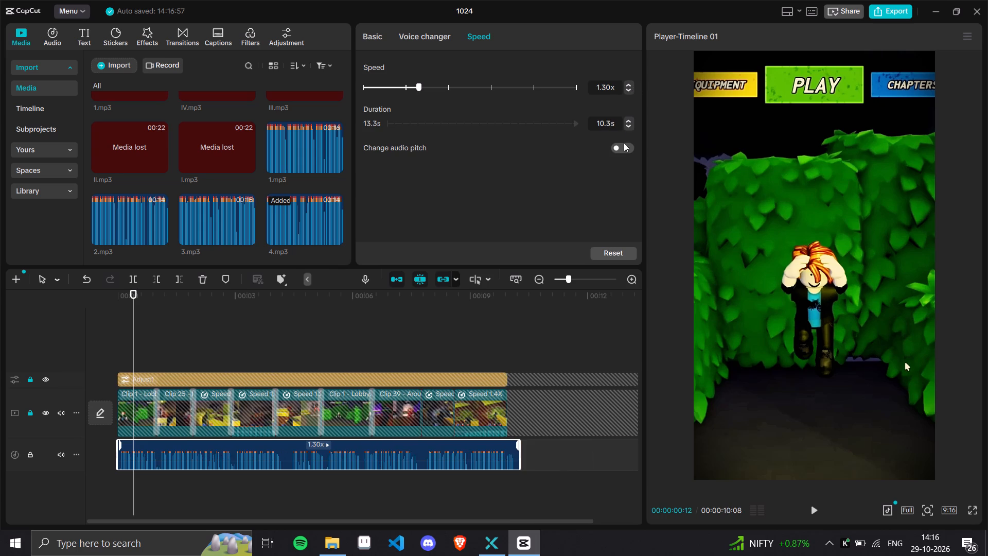
left_click(624, 145)
left_click(373, 34)
Trim the silence before 00:00:00:02 from the start of 4.mp3 and move it back to the timeline start.
left_click_drag(121, 302, 61, 305)
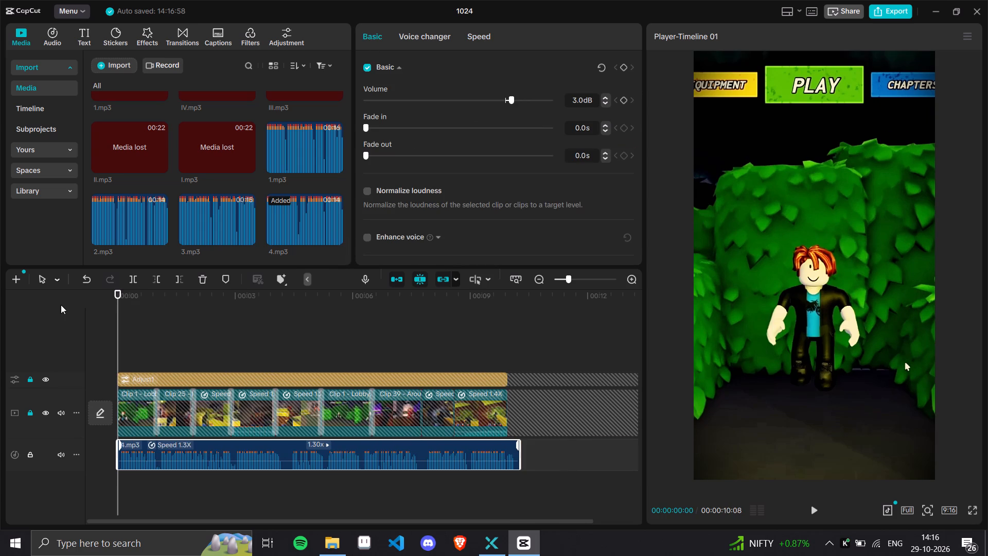
left_click_drag(571, 281, 622, 291)
left_click(372, 300)
left_click_drag(162, 276, 157, 277)
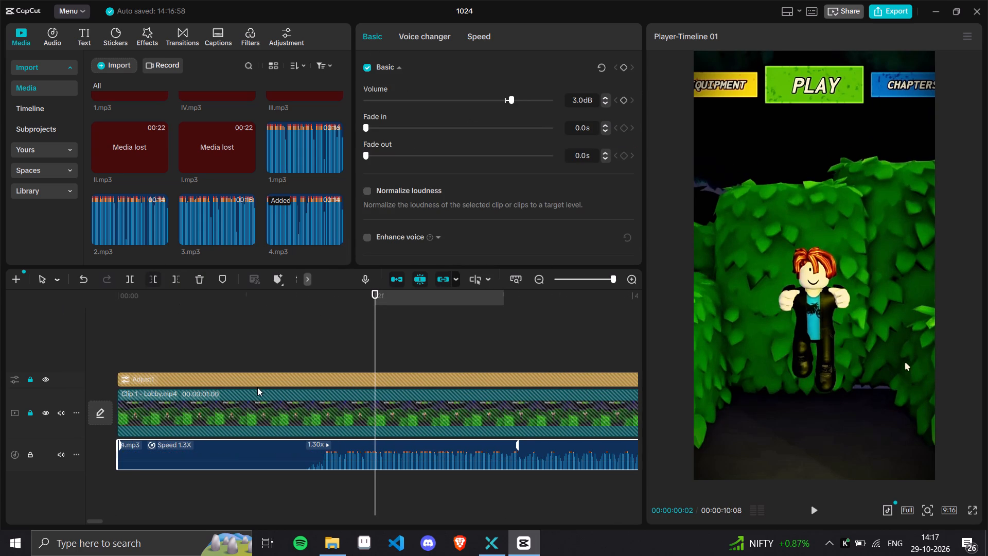
left_click(148, 283)
left_click_drag(411, 462, 97, 450)
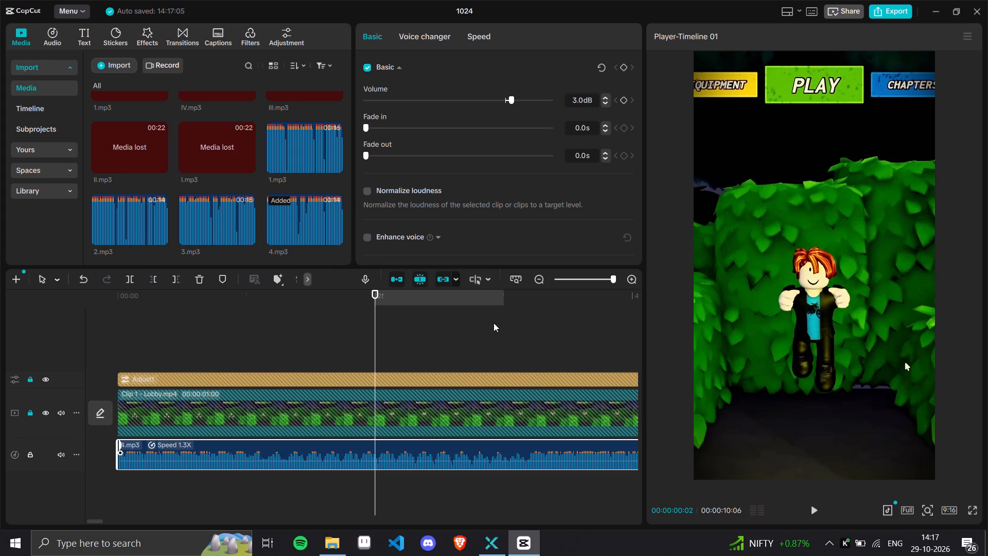
Split 4.mp3 at 00:00:04:03, trim the pause up to 00:00:04:10, and shift the remainder earlier on a second audio track.
left_click_drag(605, 277, 567, 276)
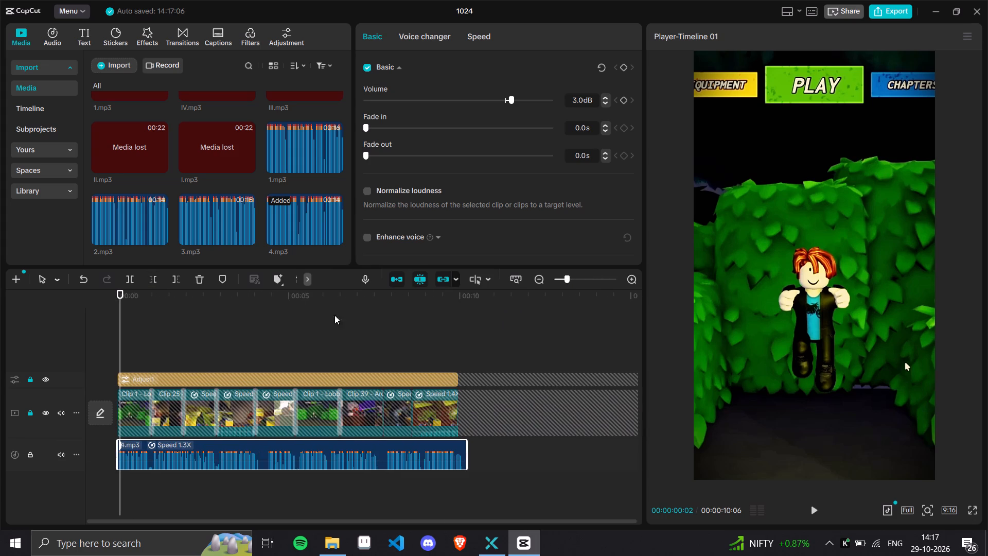
left_click(268, 297)
left_click_drag(575, 277, 590, 282)
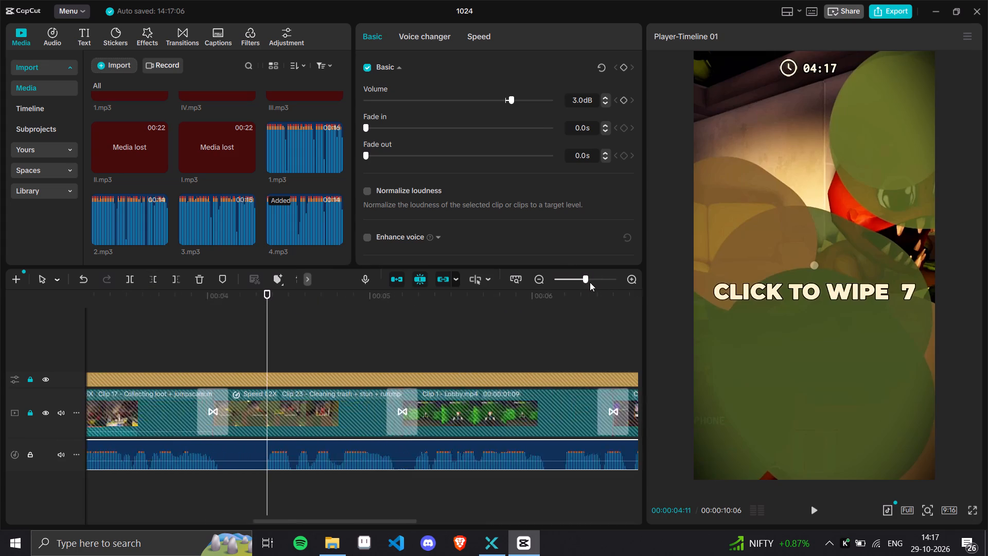
left_click_drag(590, 282, 591, 283)
left_click(155, 304)
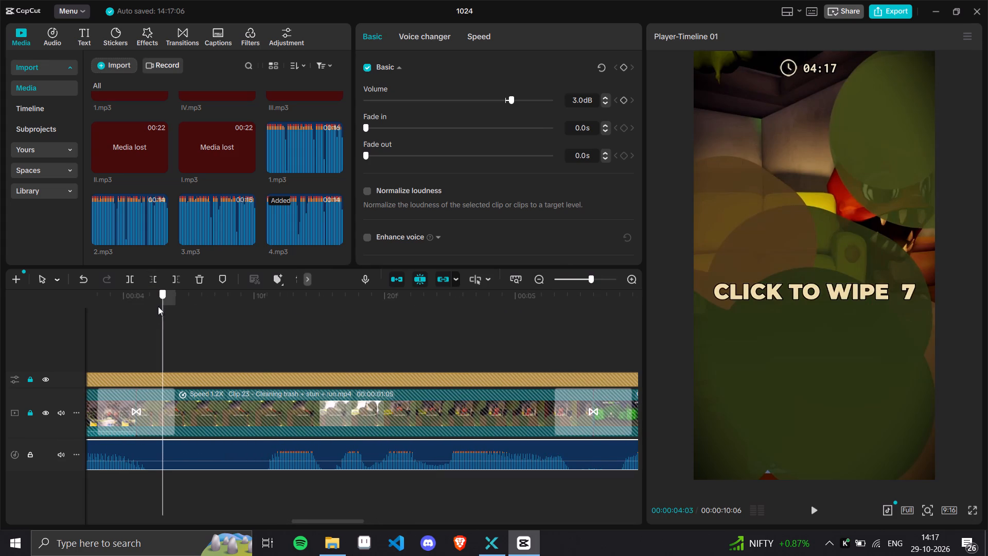
left_click(127, 274)
left_click(254, 303)
left_click(154, 278)
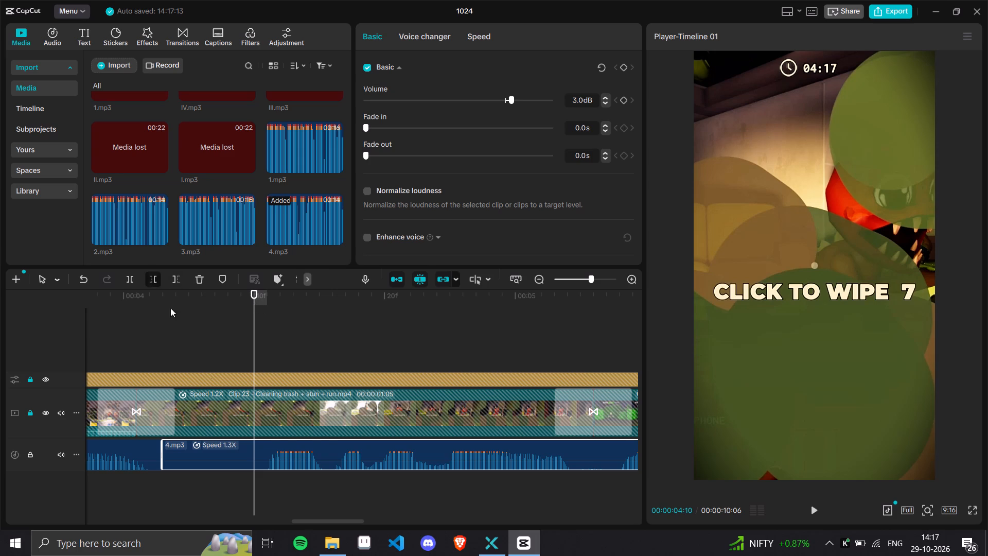
left_click_drag(281, 453, 180, 486)
Split 4.mp3 at the next pause, trim up to 00:00:05:27, and shift the remainder earlier onto the upper audio track.
left_click_drag(256, 440, 640, 488)
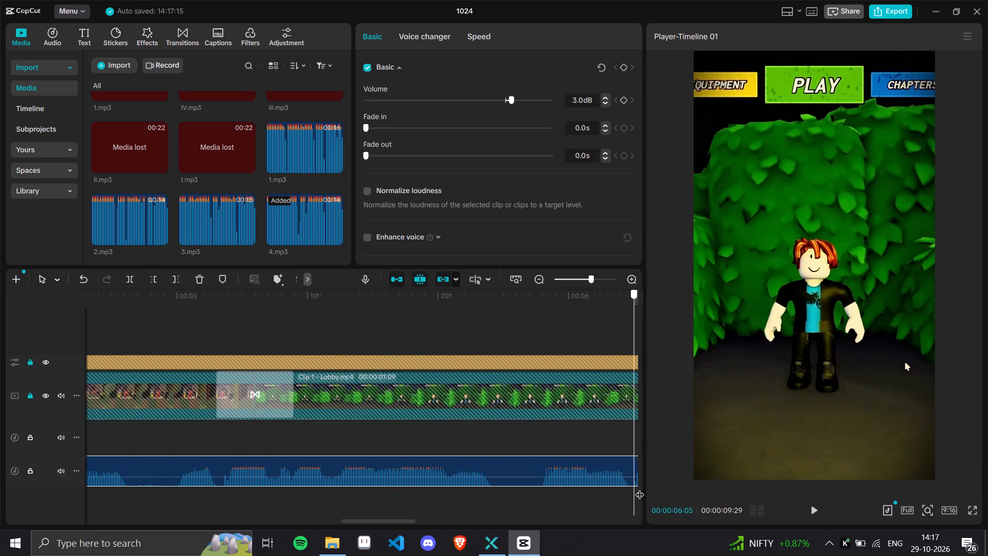
left_click_drag(640, 488, 296, 496)
left_click(127, 280)
left_click_drag(327, 294, 323, 301)
left_click(151, 274)
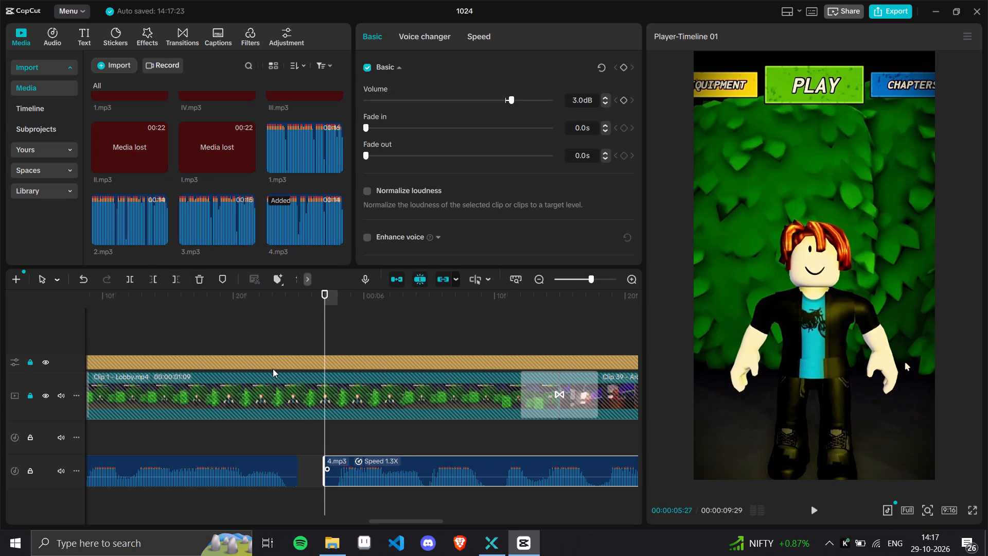
left_click_drag(350, 473, 313, 444)
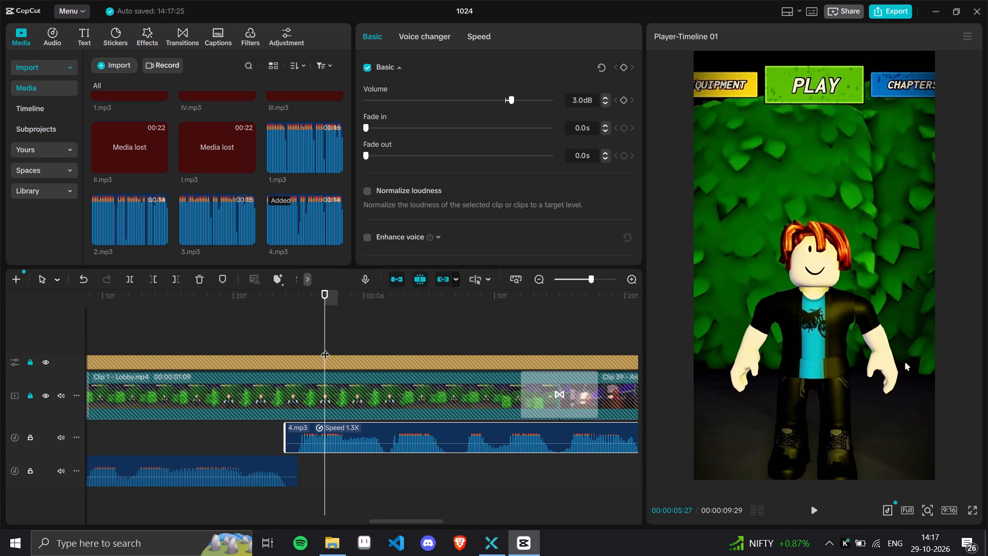
Split 4.mp3 at 00:00:07:06, trim the pause up to 00:00:07:13, and shift the remainder earlier onto the lower audio track.
left_click_drag(323, 342, 639, 468)
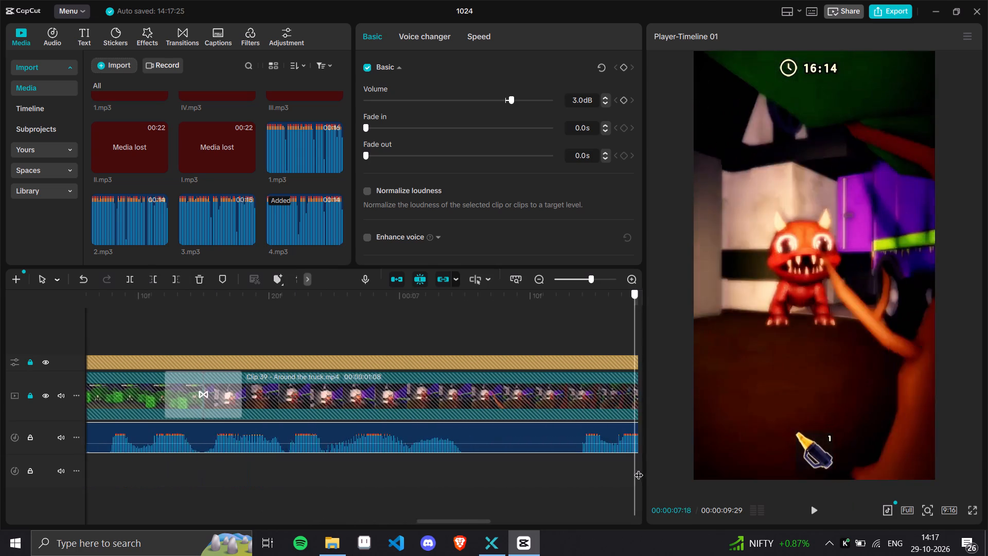
left_click_drag(639, 468, 337, 466)
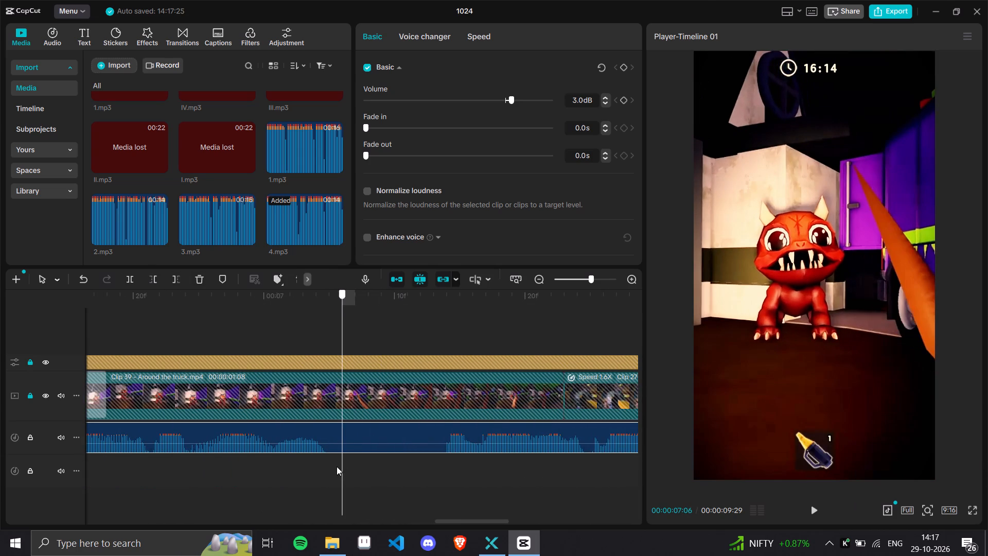
left_click_drag(337, 466, 337, 470)
left_click(126, 281)
left_click_drag(442, 299, 437, 306)
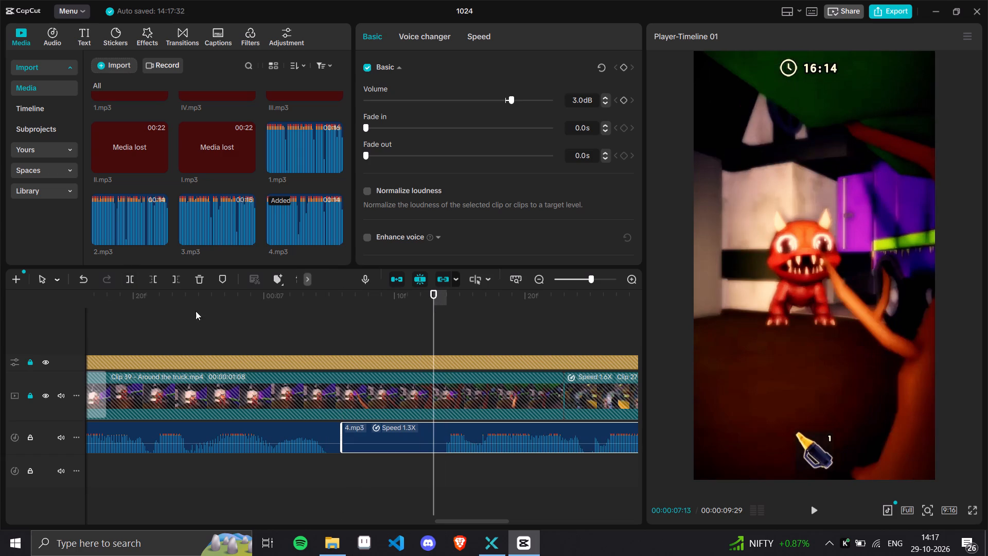
left_click(158, 274)
left_click_drag(503, 440, 408, 478)
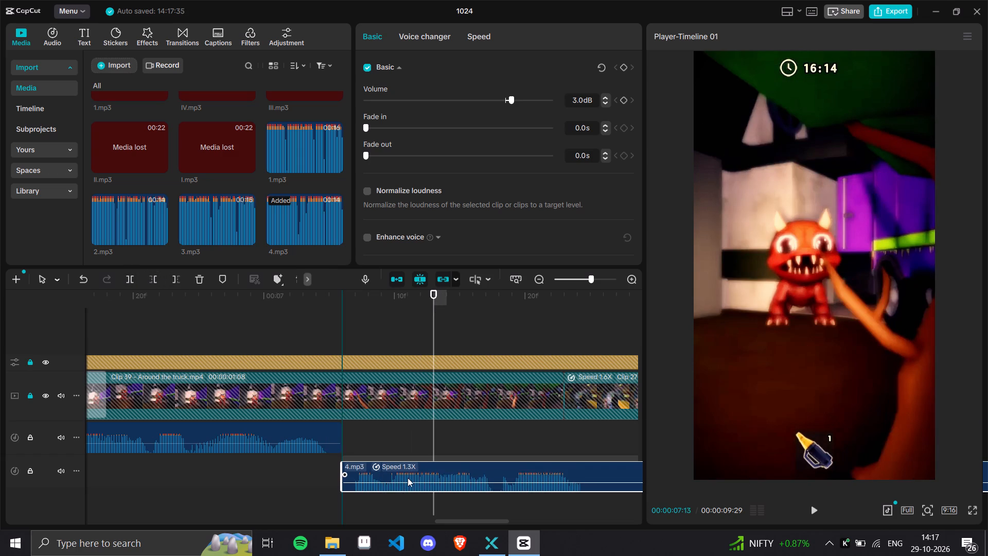
left_click_drag(408, 478, 400, 475)
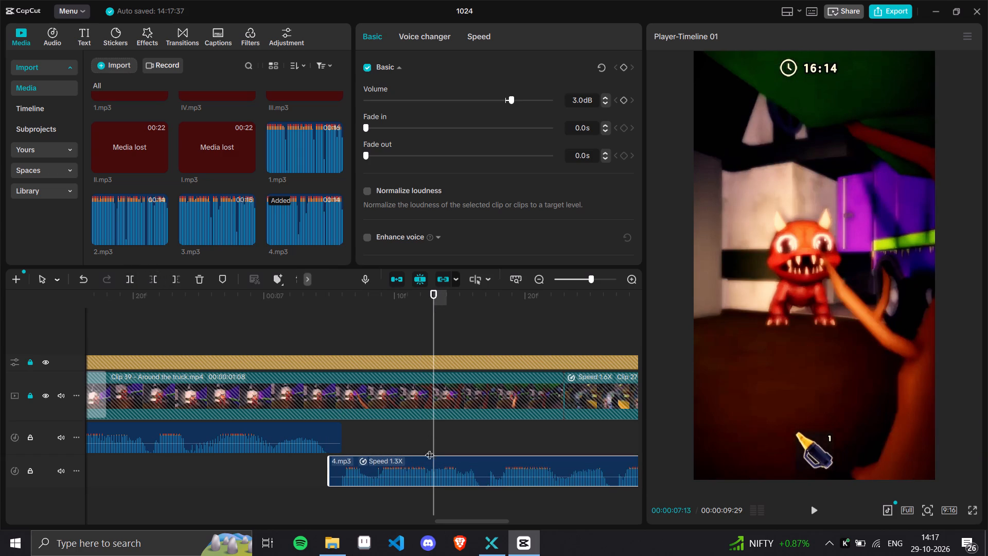
left_click_drag(374, 467, 381, 466)
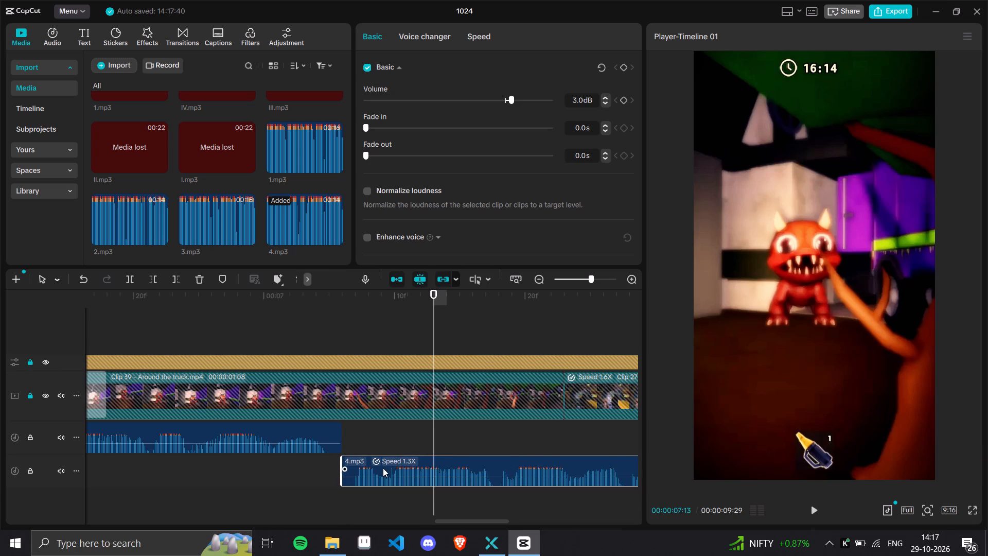
left_click_drag(383, 468, 377, 468)
left_click_drag(377, 468, 369, 466)
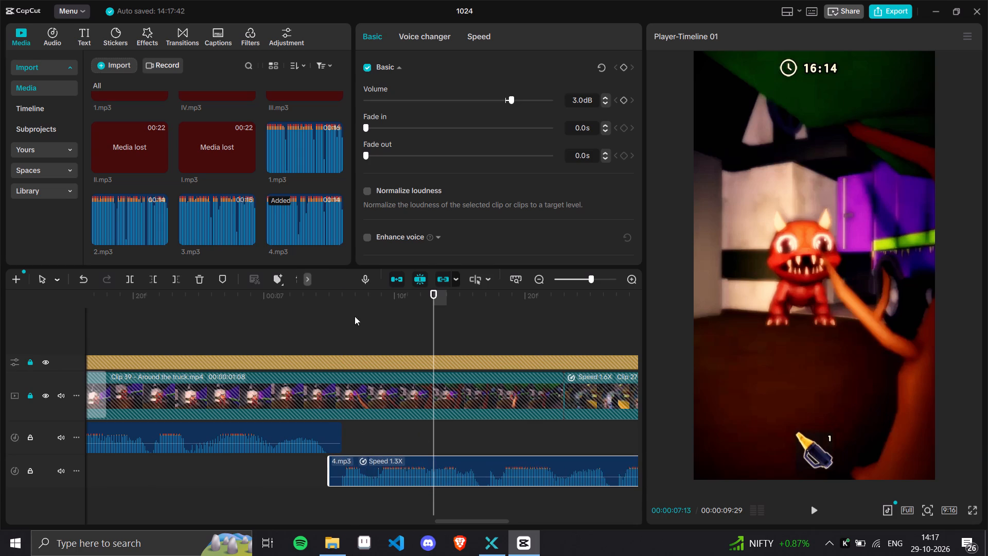
Split 4.mp3 at 00:00:08:06, trim the pause up to 00:00:08:09, and move the remainder to about 00:00:08:05 on the upper audio track.
left_click(333, 303)
left_click_drag(333, 303, 660, 412)
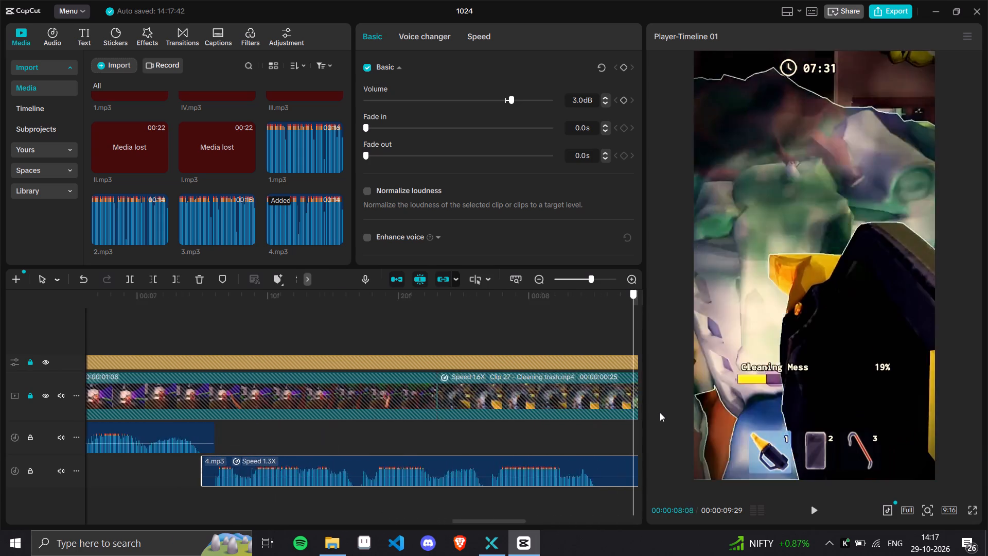
left_click_drag(660, 412, 421, 441)
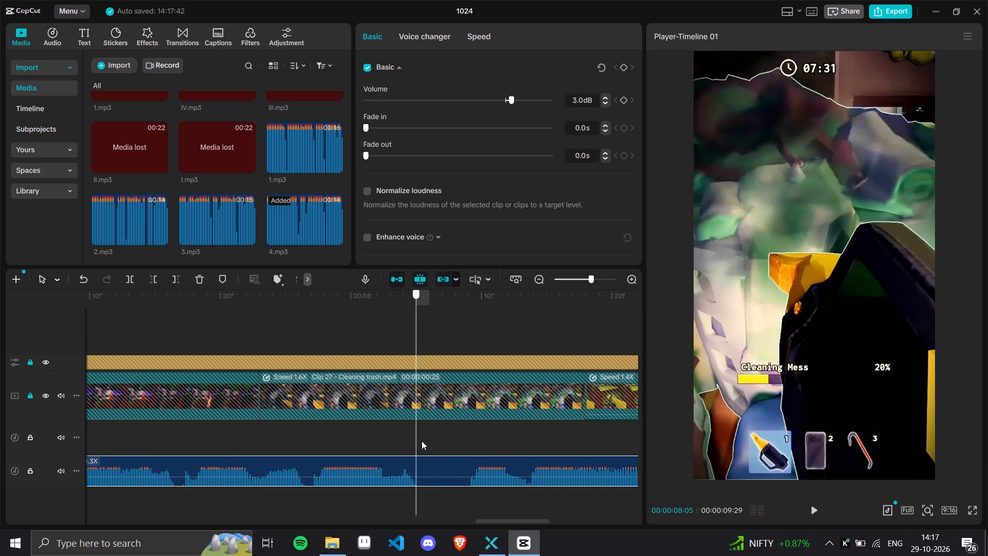
left_click_drag(421, 441, 423, 440)
left_click(132, 284)
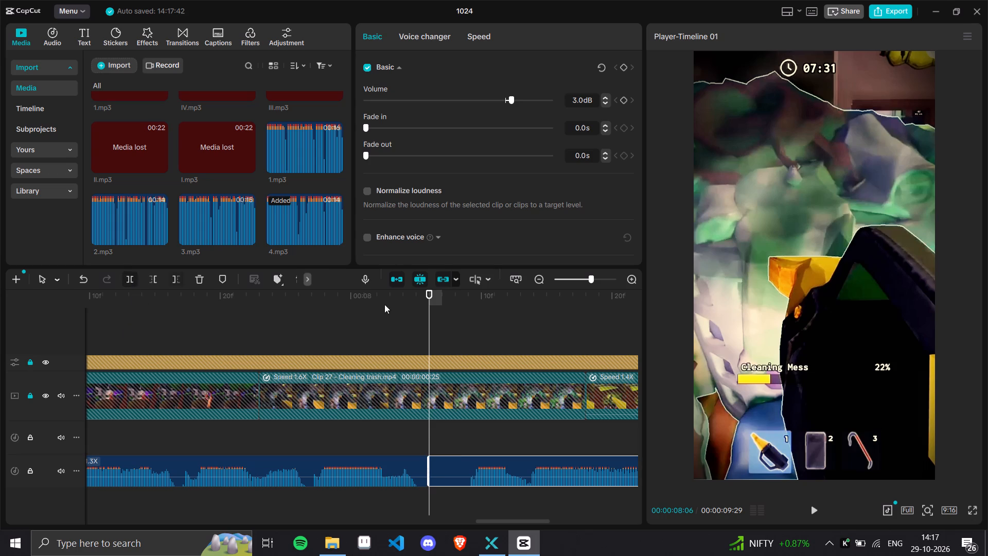
left_click_drag(464, 296, 464, 301)
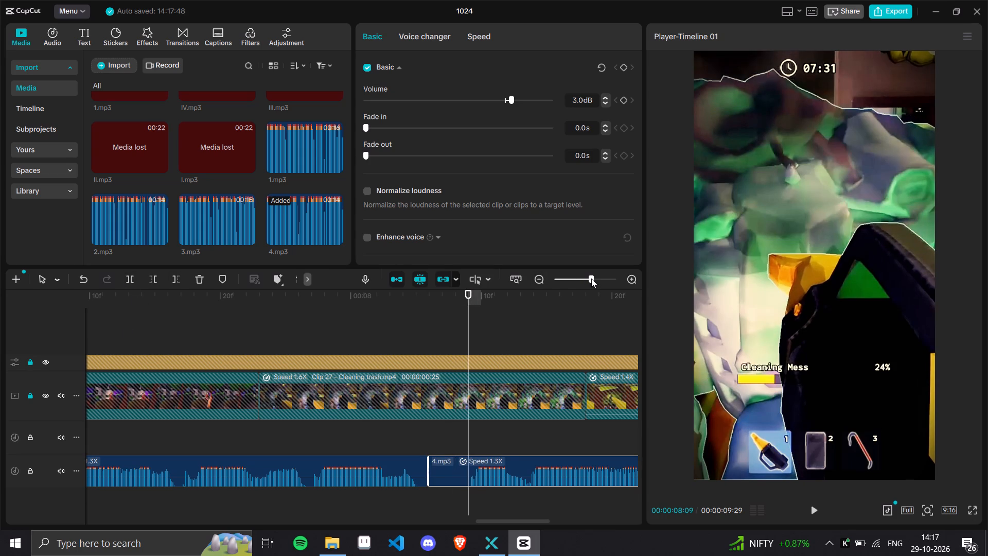
left_click_drag(591, 279, 605, 286)
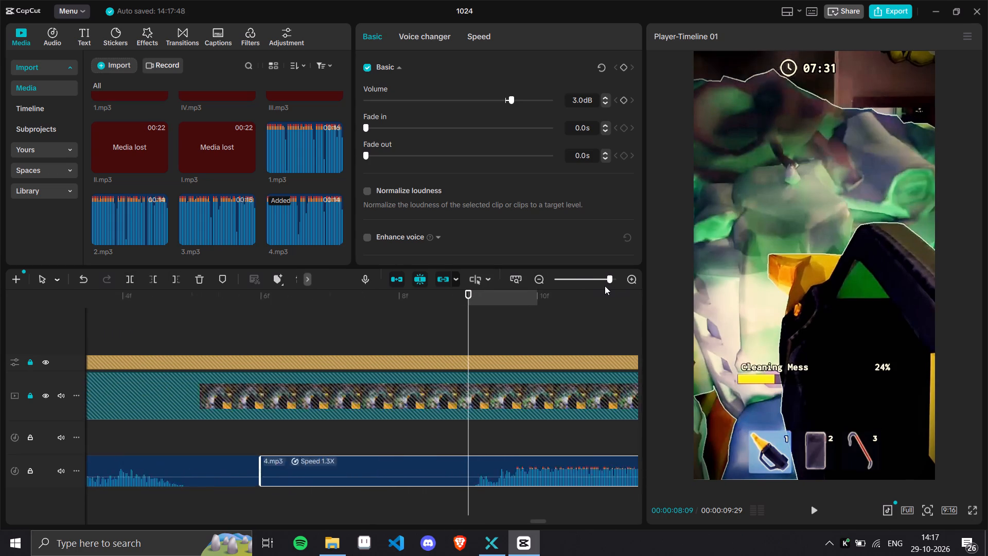
left_click_drag(605, 286, 603, 286)
left_click(156, 274)
left_click_drag(499, 467, 458, 457)
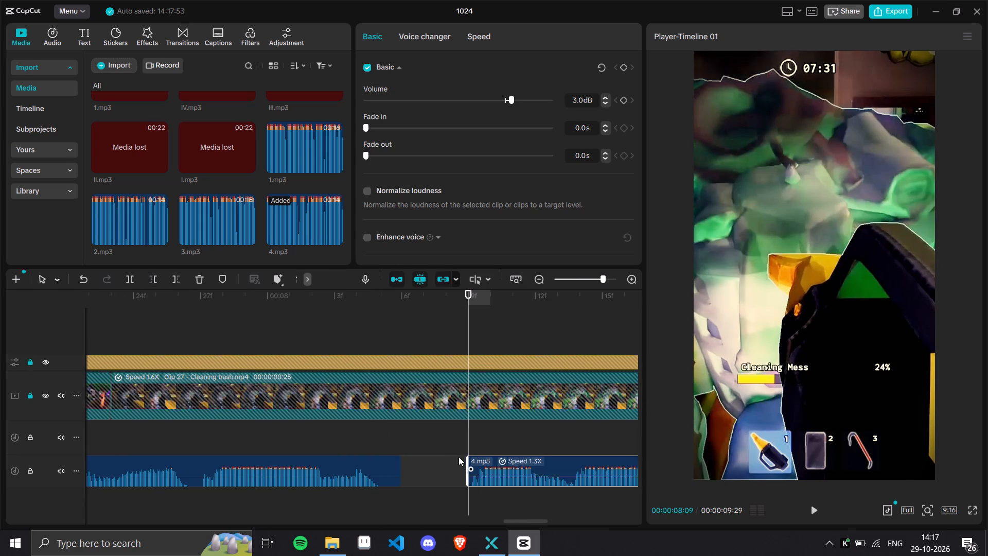
left_click_drag(458, 457, 416, 442)
left_click_drag(403, 435, 410, 435)
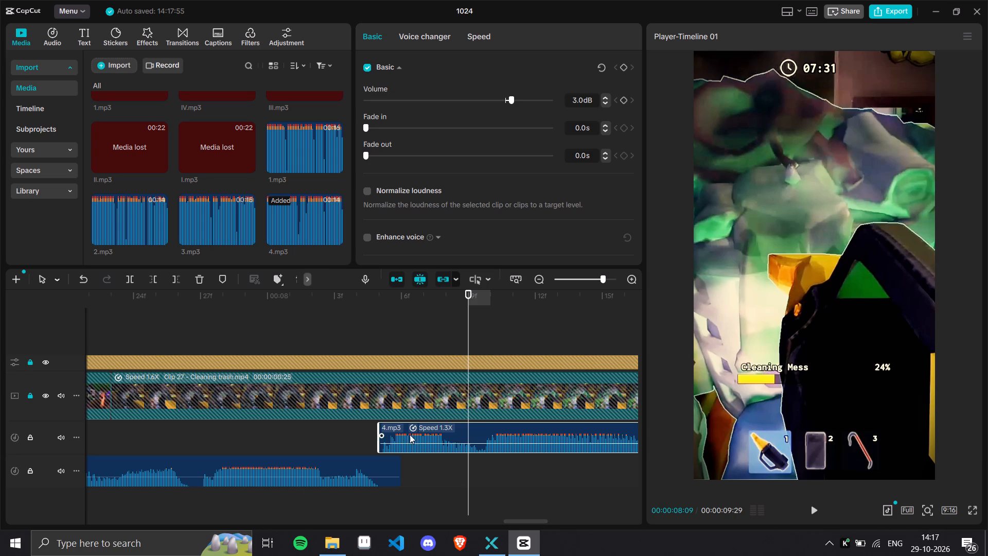
left_click_drag(410, 435, 413, 436)
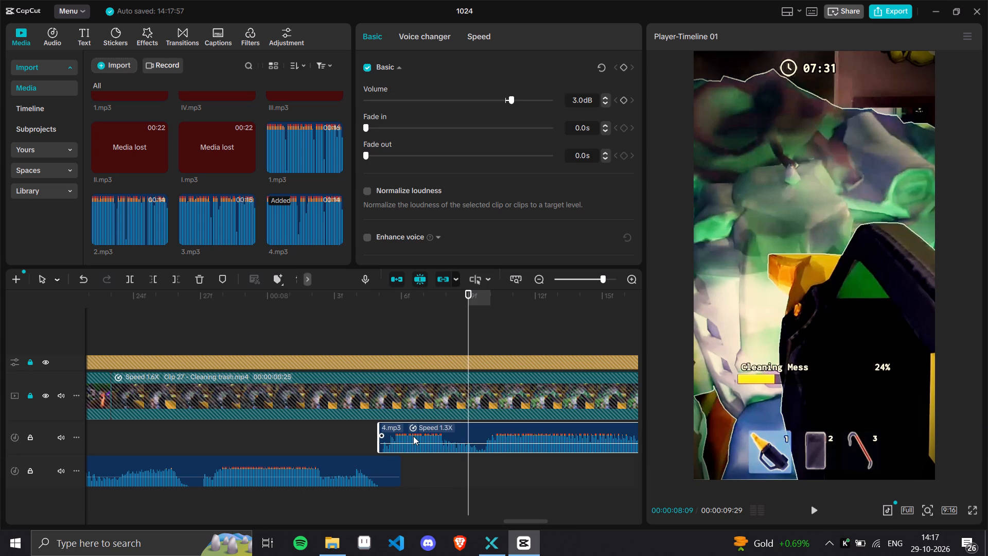
Trim the trailing silence after 00:00:09:08 from the end of the last 4.mp3 segment.
left_click(385, 310)
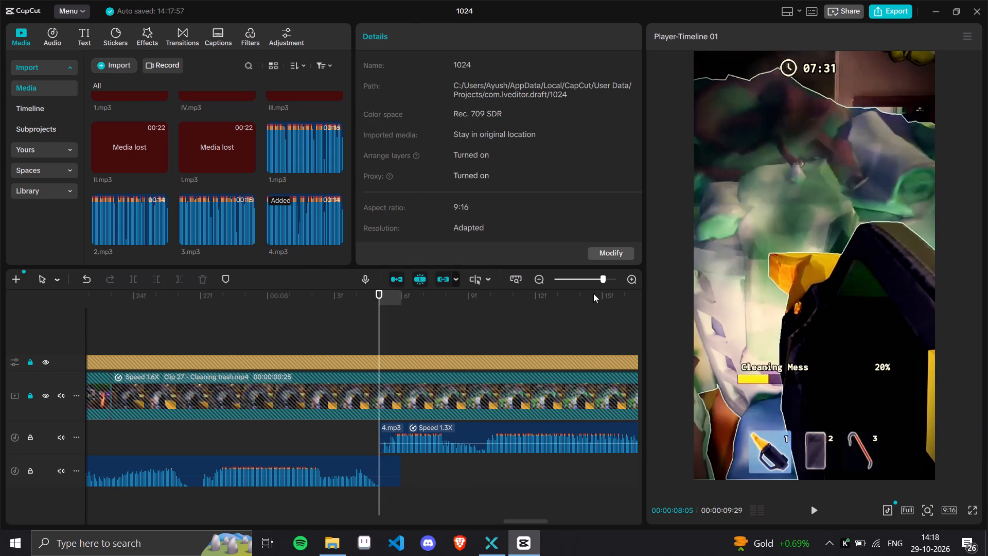
left_click_drag(597, 280, 566, 297)
left_click(410, 301)
left_click_drag(570, 282, 589, 285)
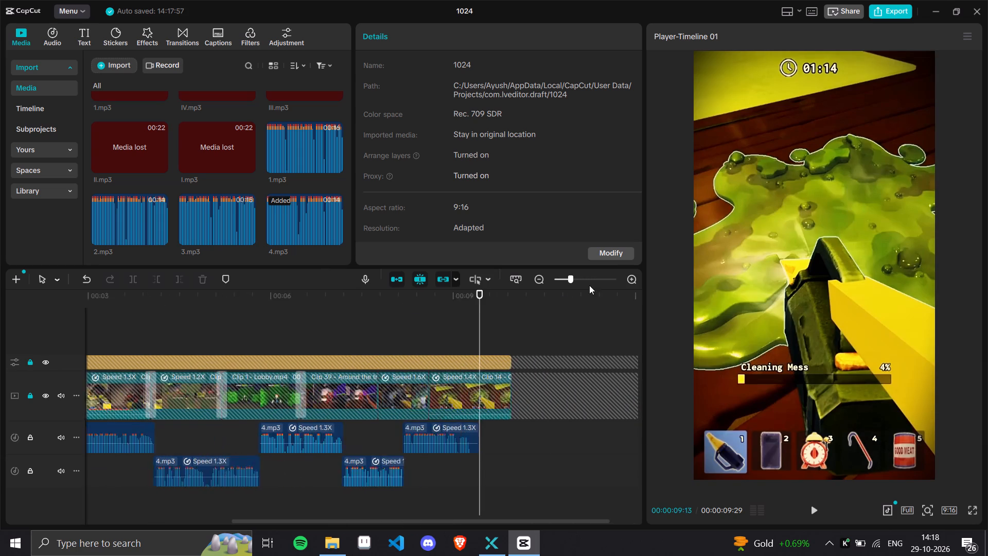
left_click_drag(589, 285, 596, 287)
left_click(400, 303)
left_click(328, 435)
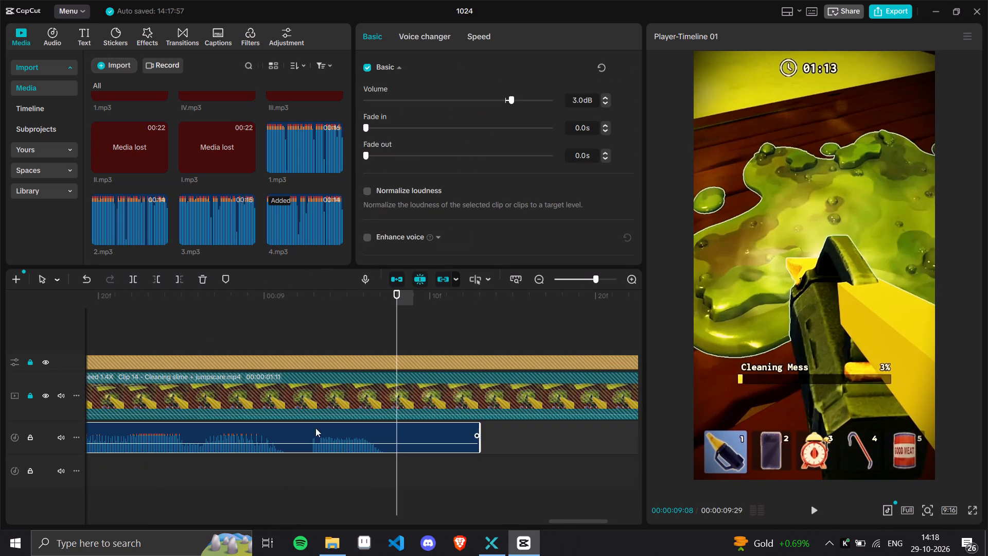
left_click(179, 277)
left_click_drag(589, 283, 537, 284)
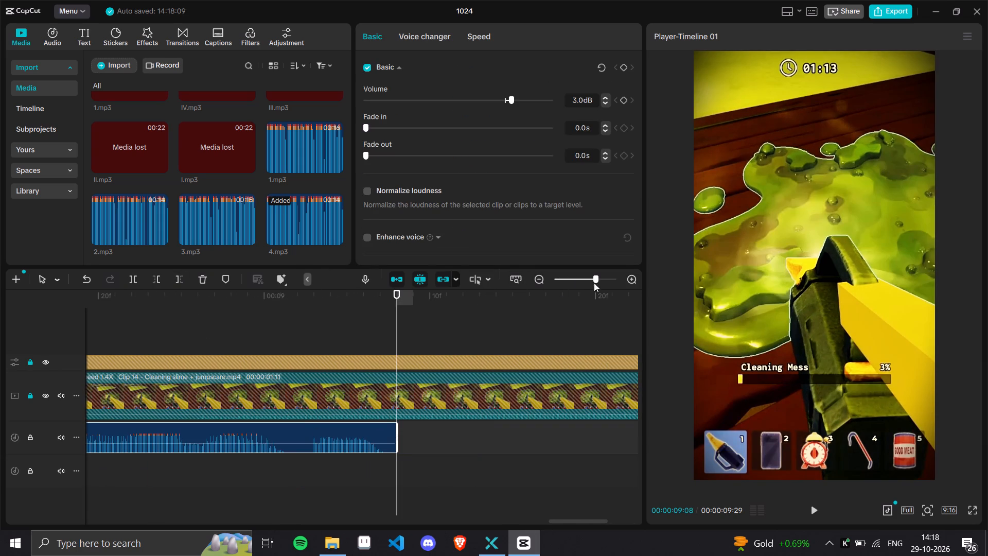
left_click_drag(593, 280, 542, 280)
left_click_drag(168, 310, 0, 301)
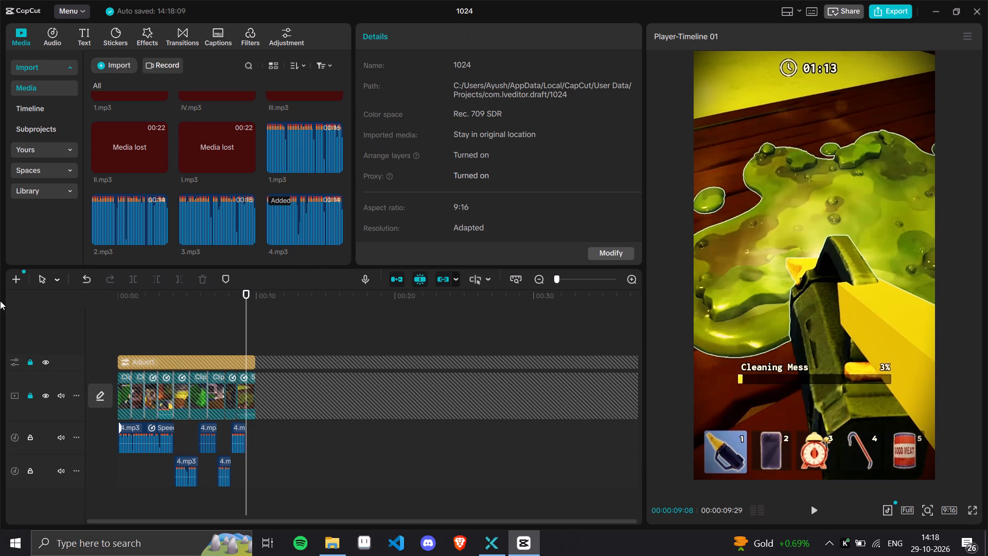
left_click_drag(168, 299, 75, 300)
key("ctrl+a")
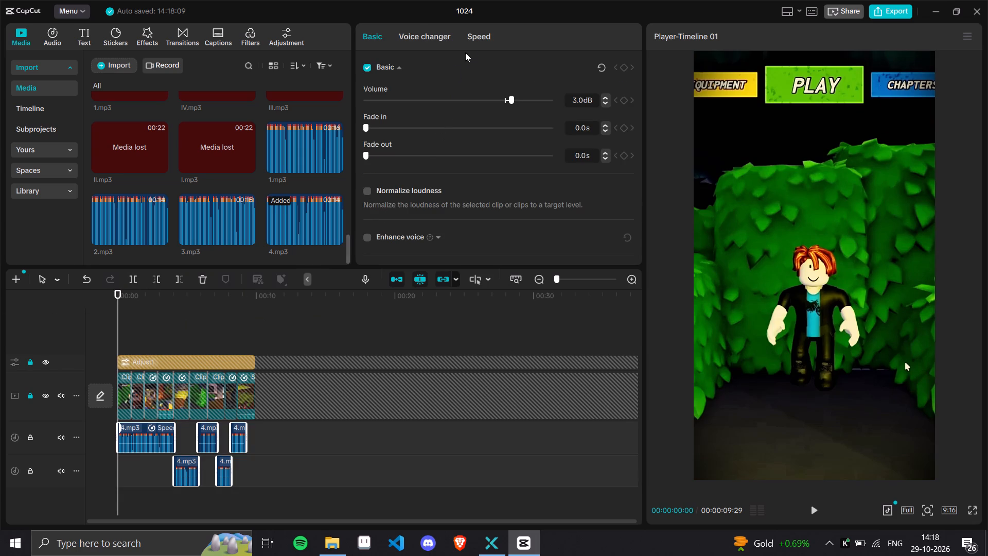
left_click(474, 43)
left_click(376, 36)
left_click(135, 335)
Play the timeline from the start to review the tightened narration against the video, and return to the start.
left_click_drag(129, 296, 116, 296)
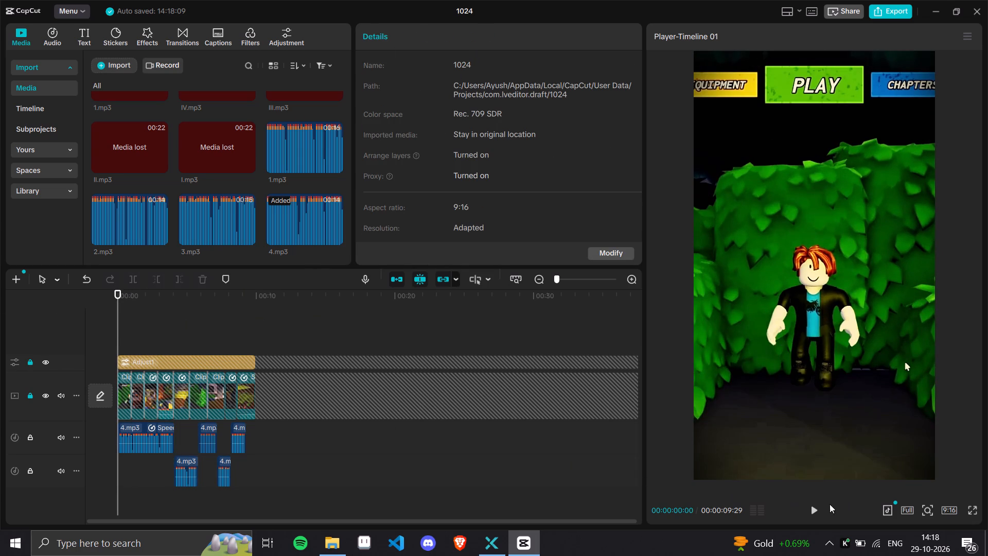
left_click(806, 510)
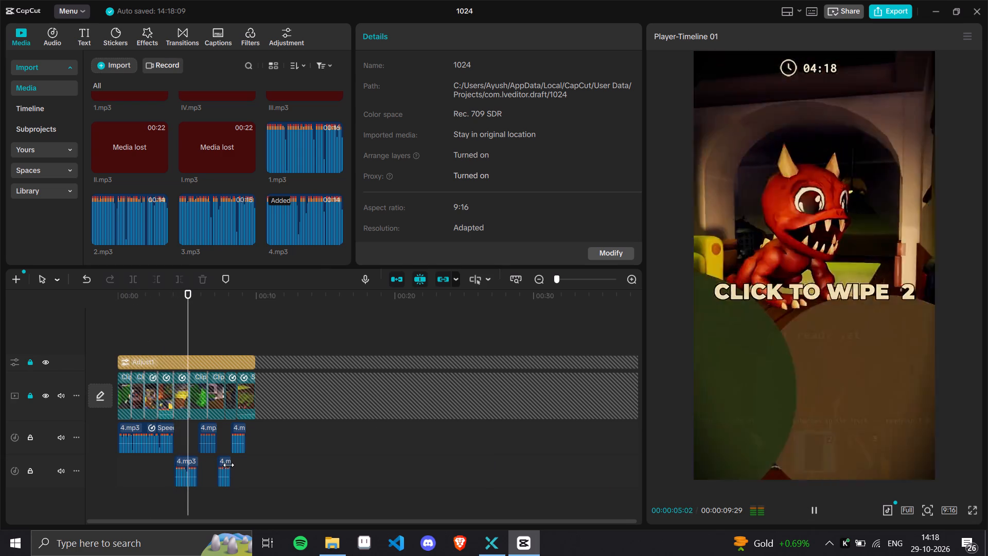
left_click_drag(134, 291, 70, 303)
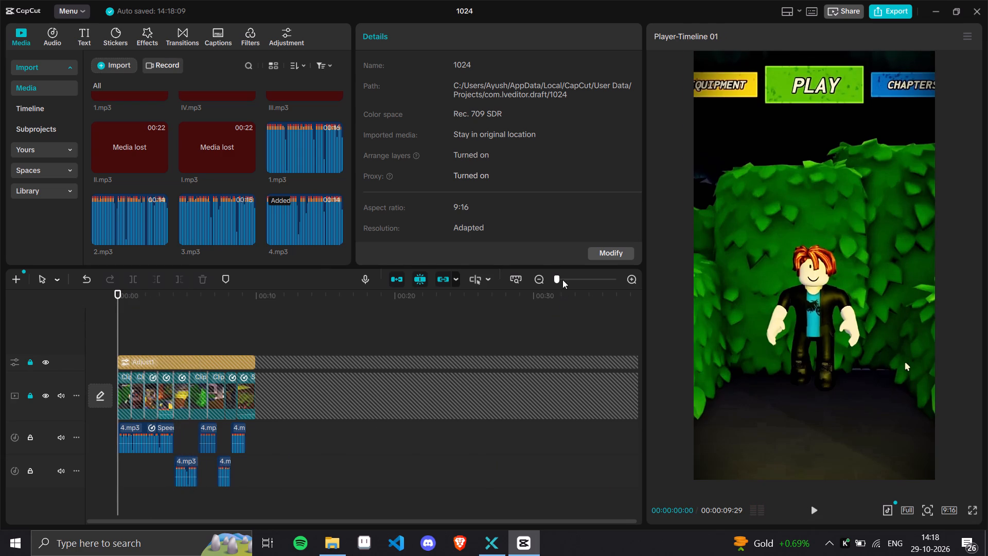
Unlock the main video track beneath the Adjust1 adjustment layer.
left_click_drag(562, 280, 574, 283)
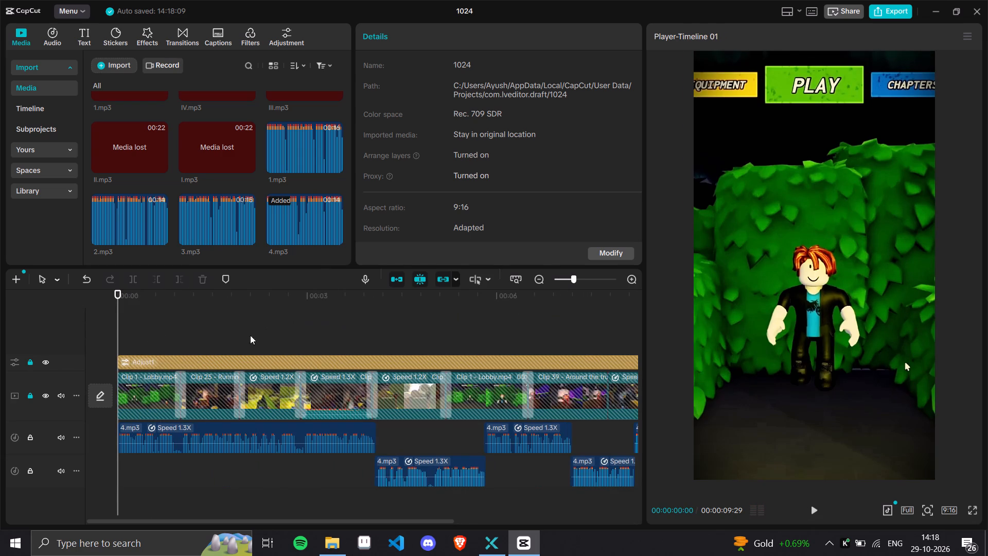
left_click(30, 393)
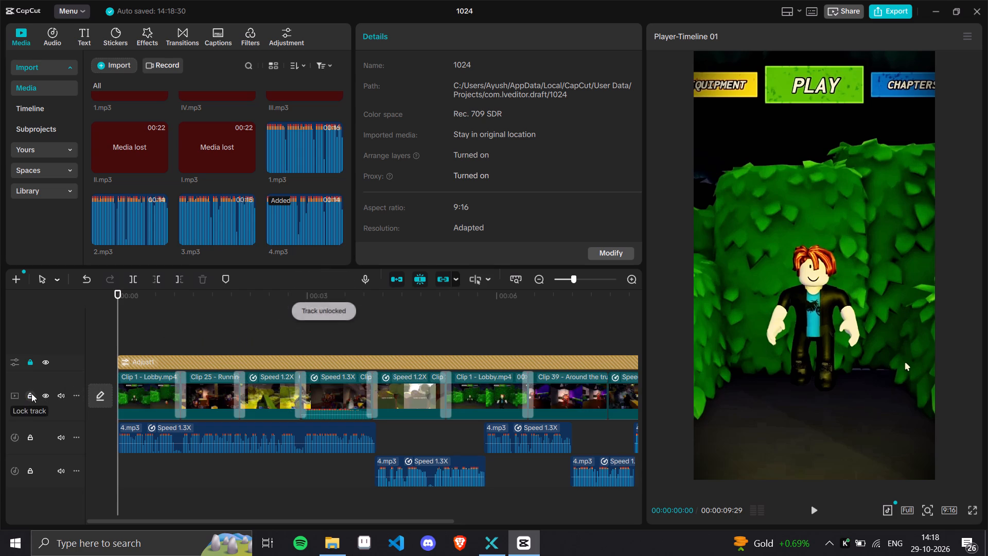
Play and scrub the opening clips to check where their cuts fall against the 4.mp3 narration.
left_click(818, 517)
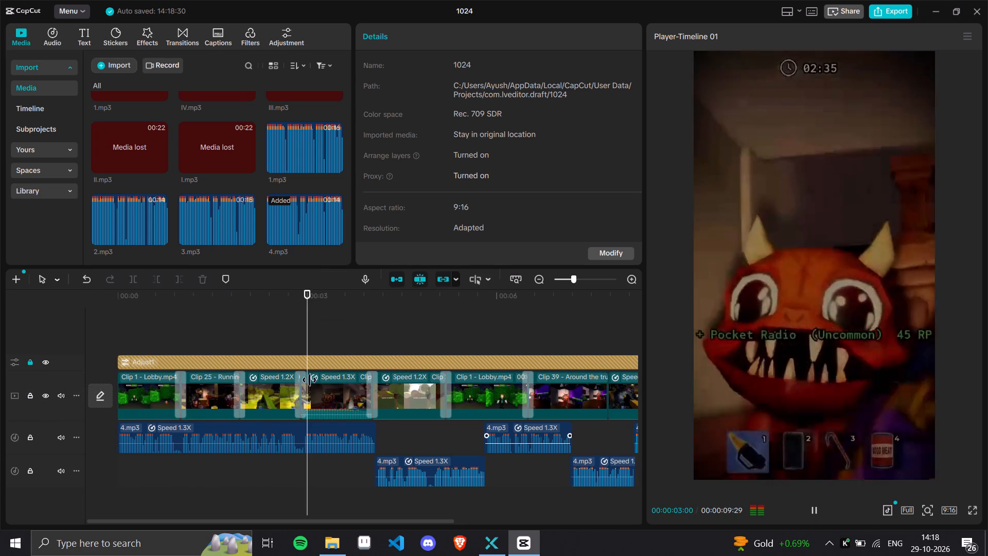
left_click(218, 390)
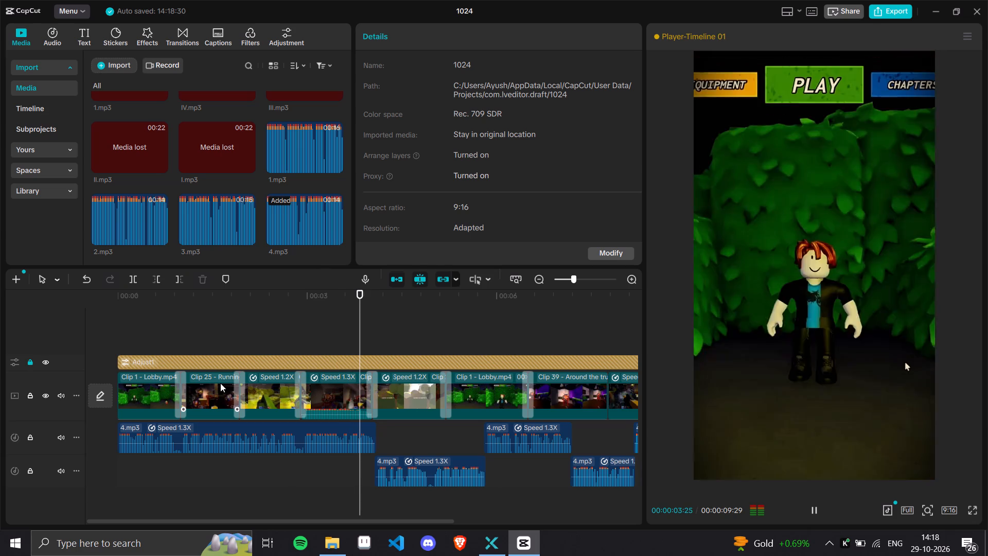
left_click(220, 383)
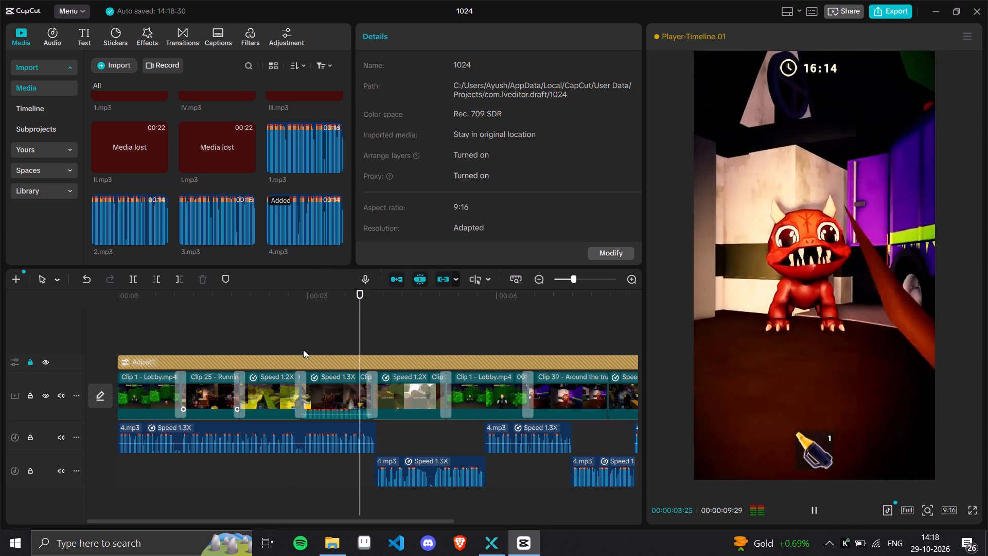
left_click(211, 270)
left_click(236, 299)
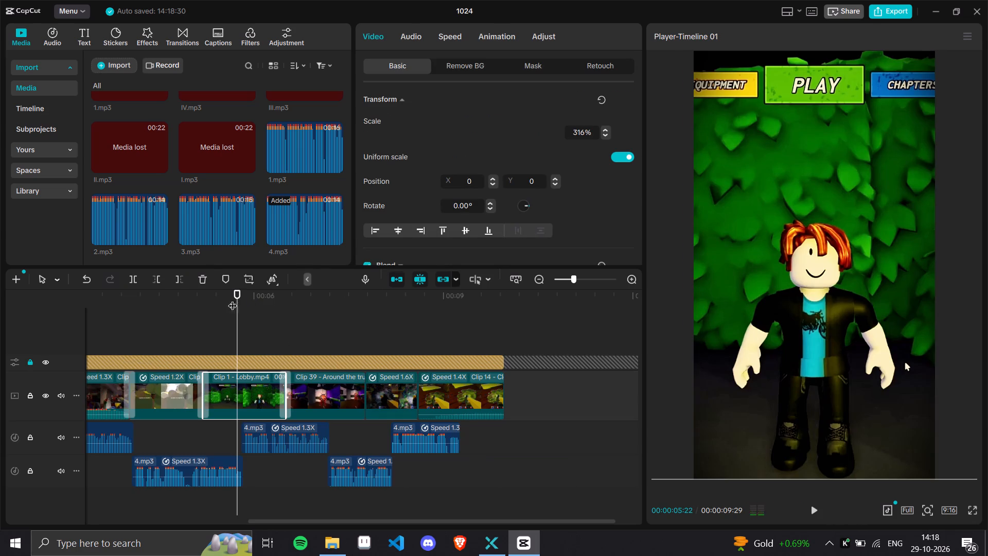
left_click_drag(227, 300, 209, 320)
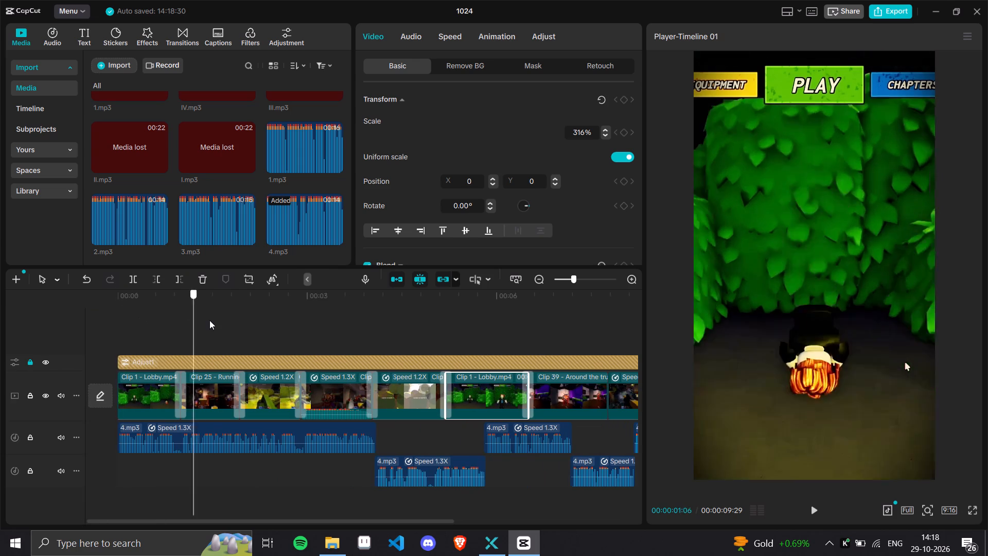
left_click_drag(209, 320, 215, 322)
left_click(177, 305)
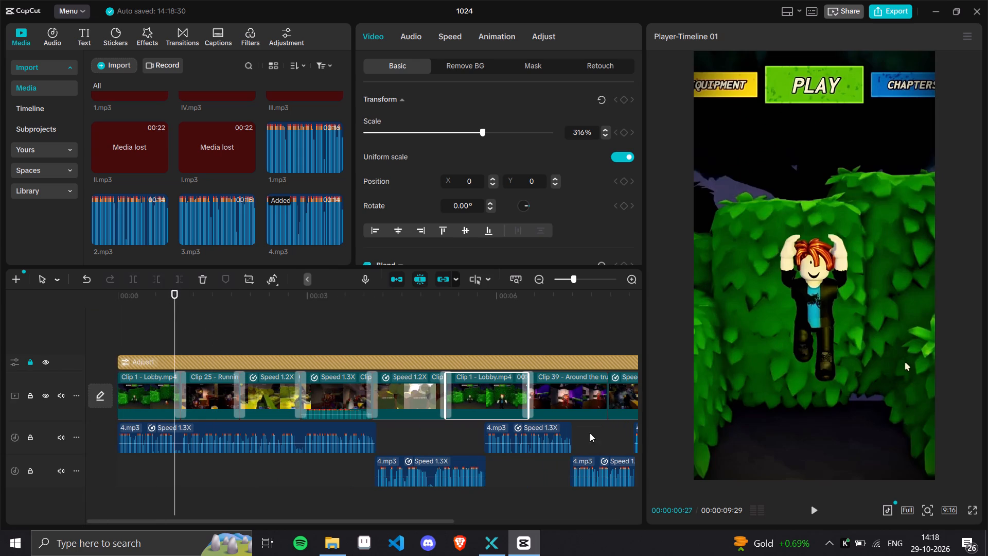
left_click(811, 508)
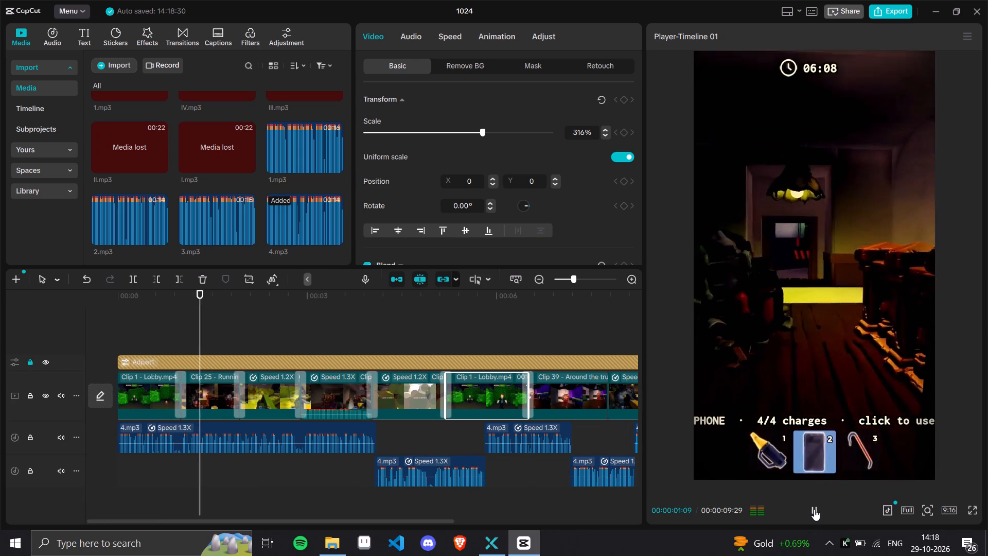
left_click(247, 305)
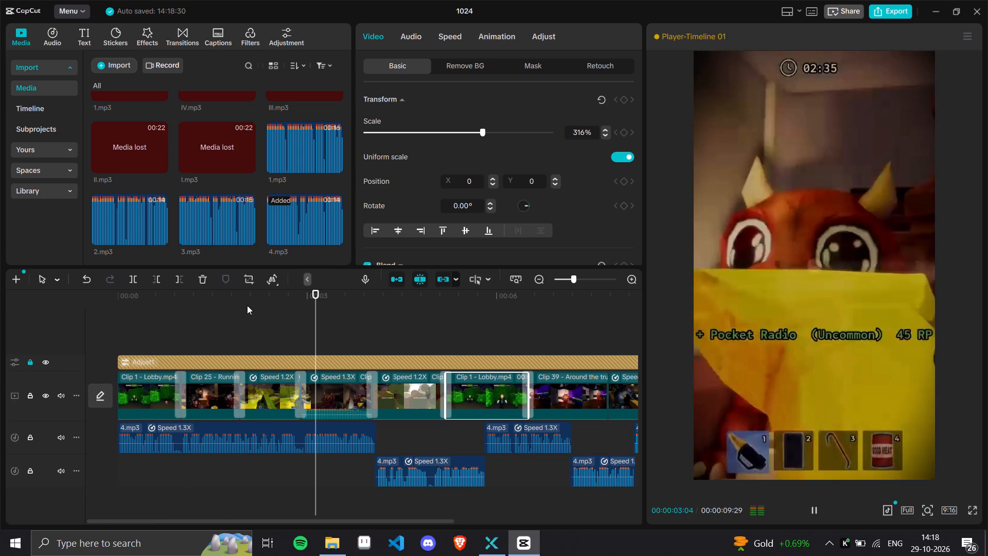
left_click_drag(249, 303, 258, 306)
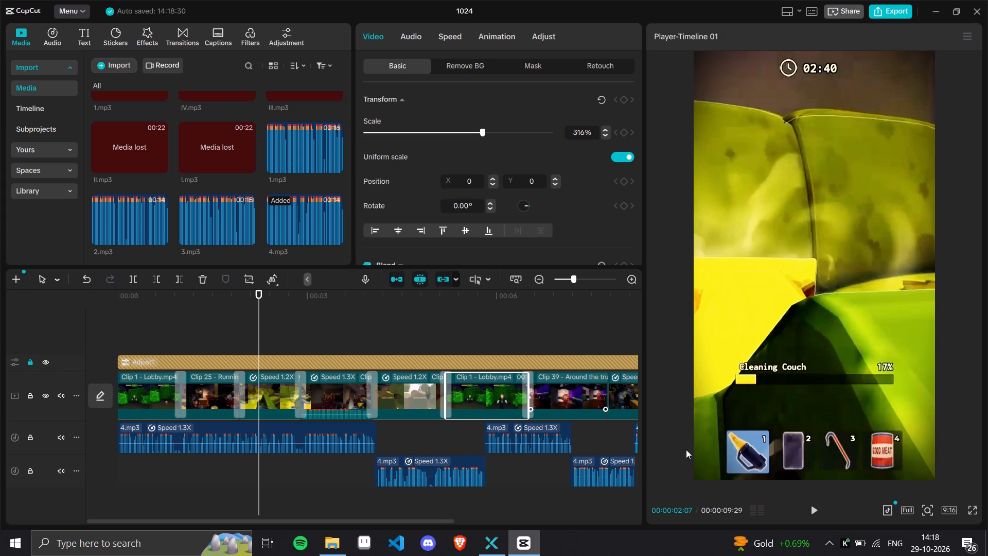
left_click(809, 509)
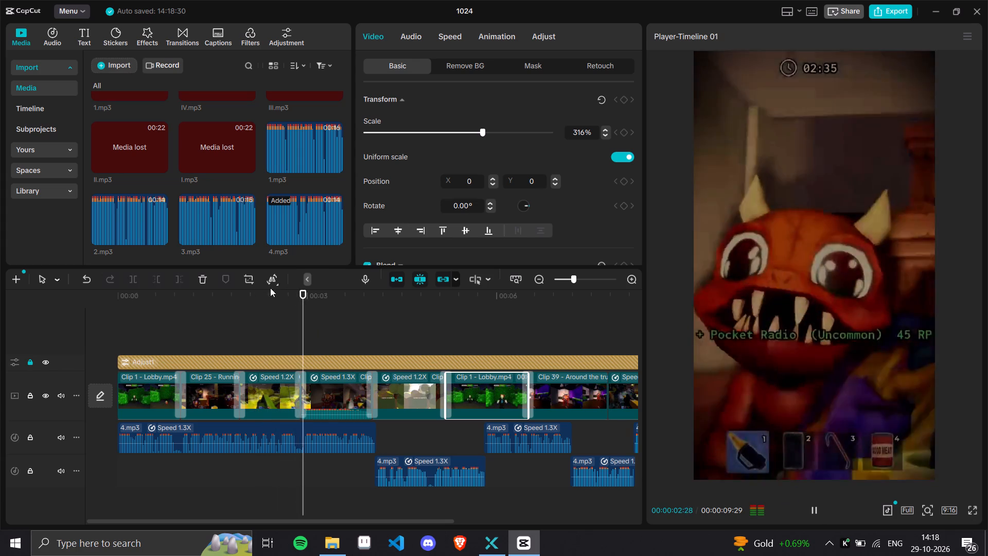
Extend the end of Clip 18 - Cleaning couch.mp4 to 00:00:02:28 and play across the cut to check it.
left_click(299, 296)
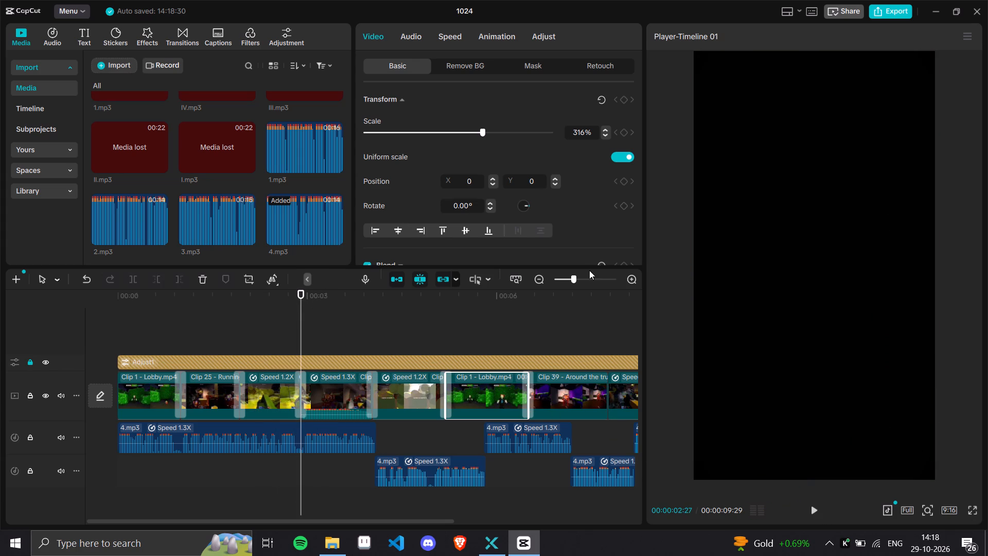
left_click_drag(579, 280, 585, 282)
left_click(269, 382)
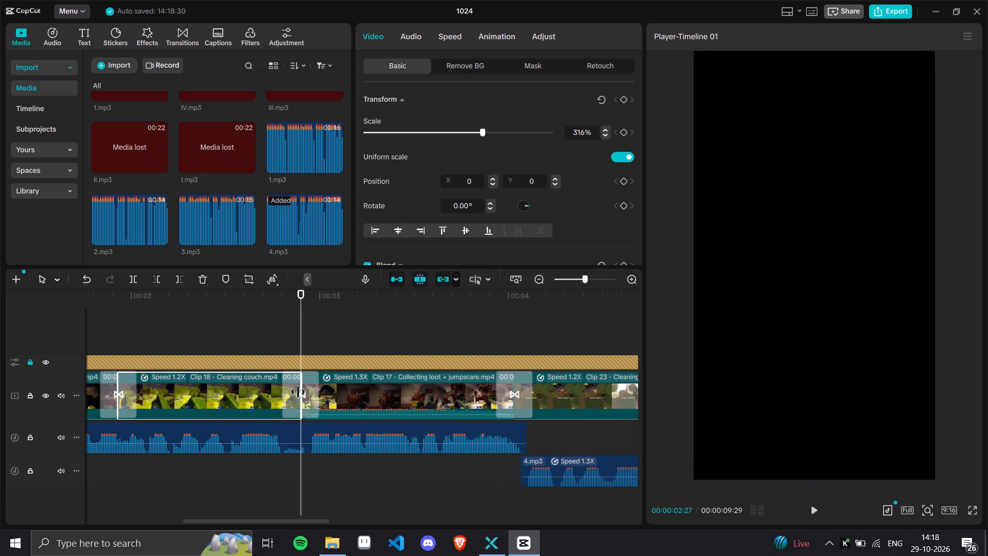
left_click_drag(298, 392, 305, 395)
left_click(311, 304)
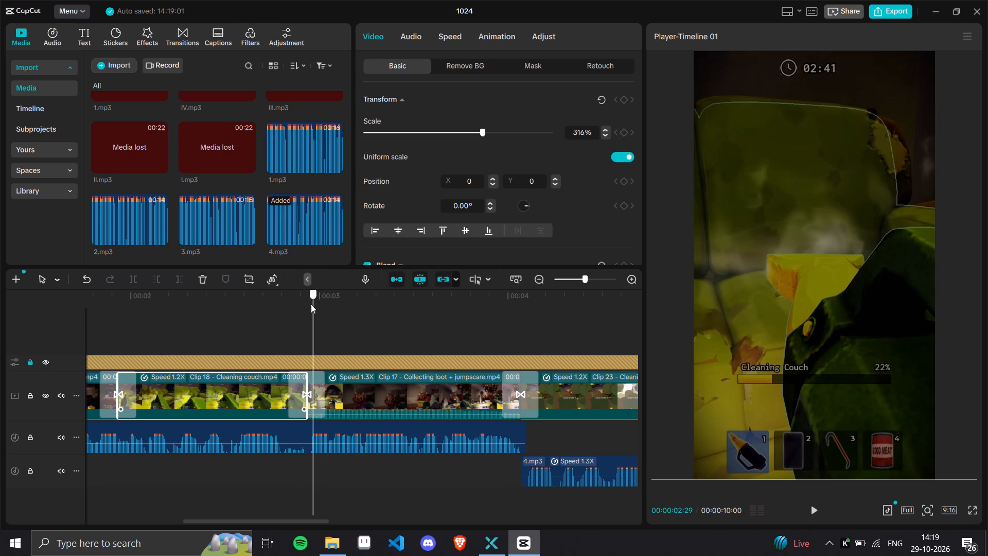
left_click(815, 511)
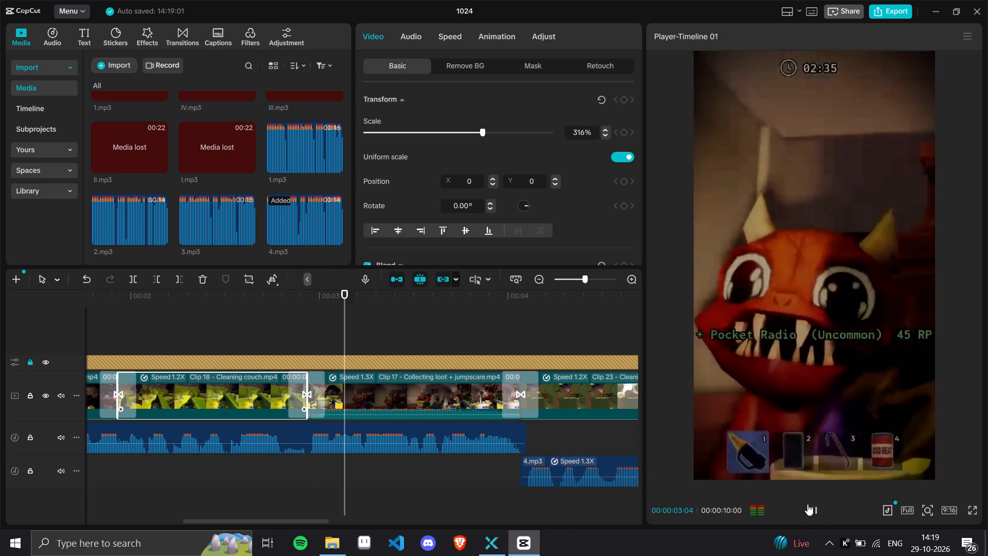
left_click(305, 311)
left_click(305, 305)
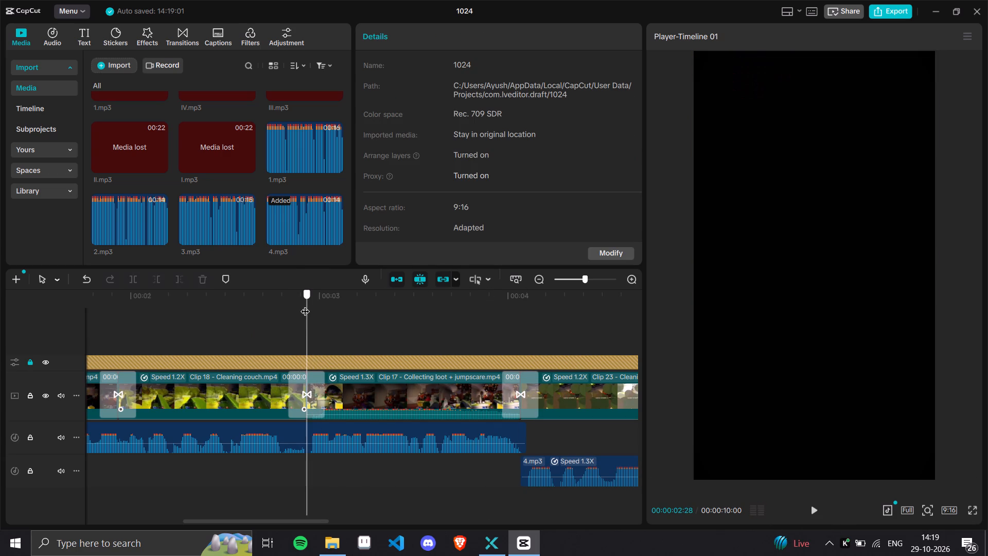
Trim off the part of Clip 25 - Running away + cleaning trash.mp4 after 00:00:01:17.
left_click_drag(305, 305, 80, 306)
left_click(369, 305)
left_click(384, 389)
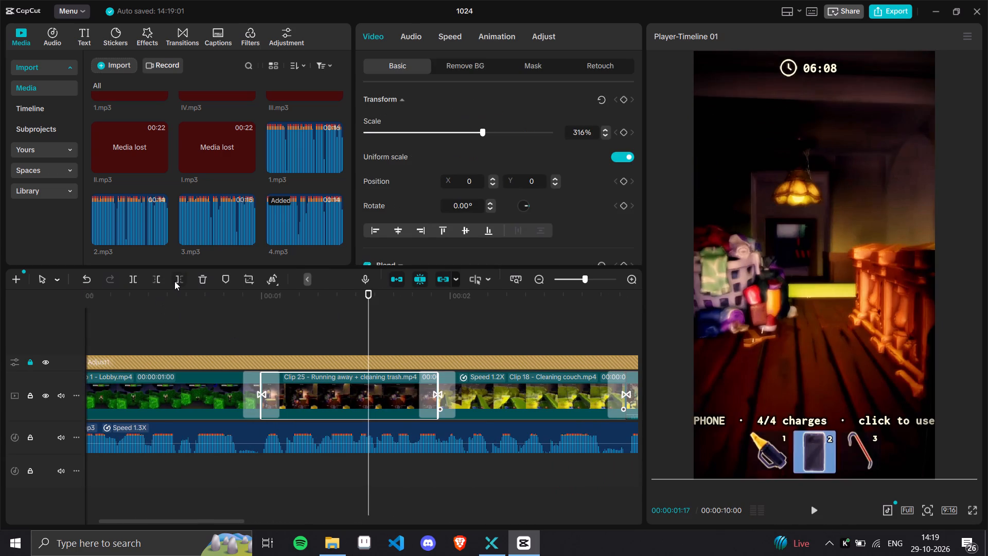
left_click(175, 281)
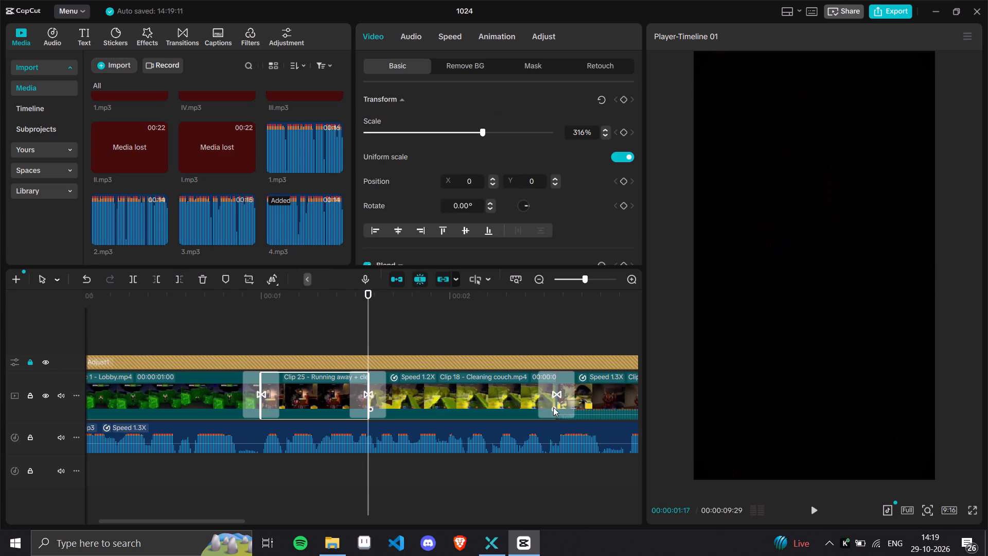
Extend the end of Clip 18 - Cleaning couch.mp4 to a duration of 00:00:01:11.
left_click(537, 395)
left_click_drag(559, 395, 623, 410)
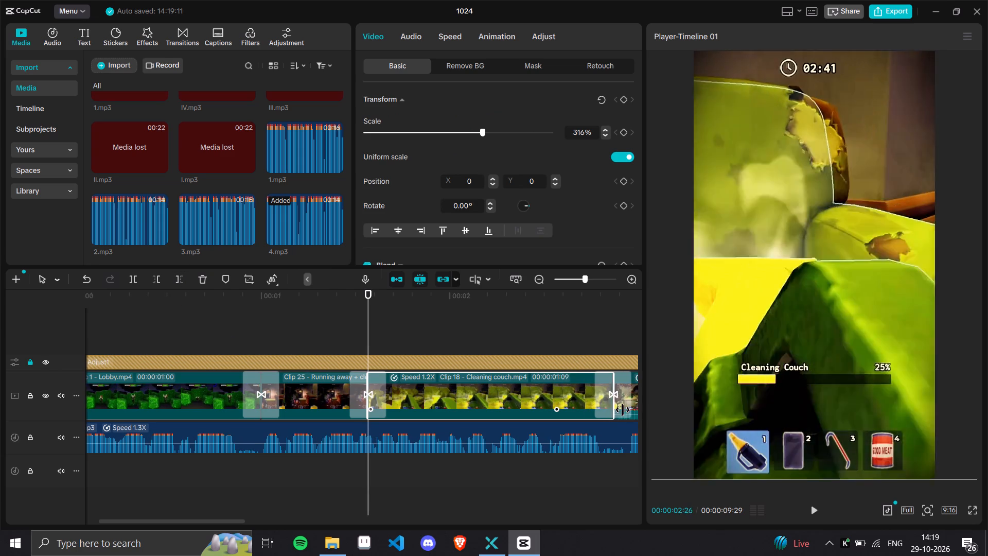
left_click_drag(623, 410, 551, 409)
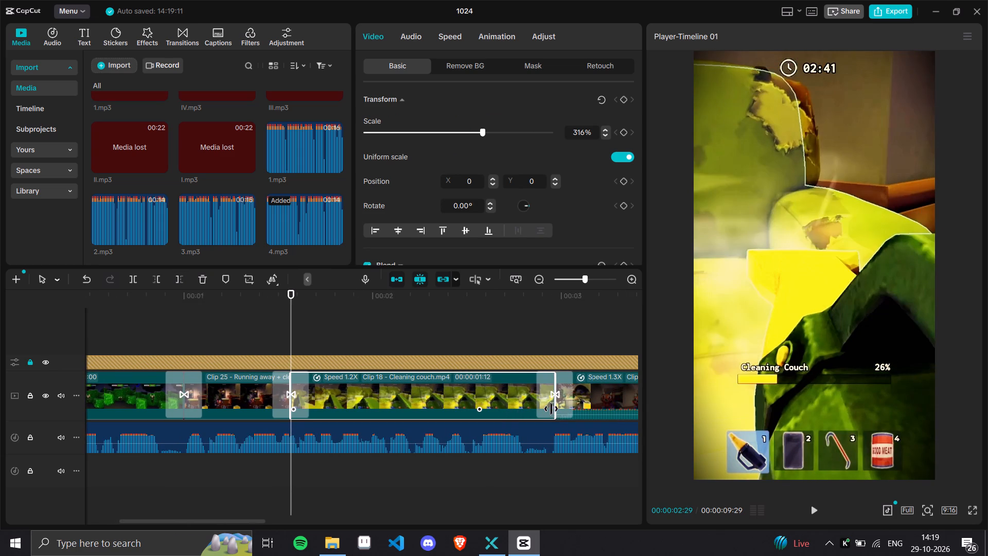
left_click_drag(551, 409, 549, 409)
Play the timeline from the start to review the retimed opening clips against the narration.
left_click_drag(250, 305, 0, 301)
left_click_drag(580, 284, 569, 281)
left_click_drag(586, 279, 579, 279)
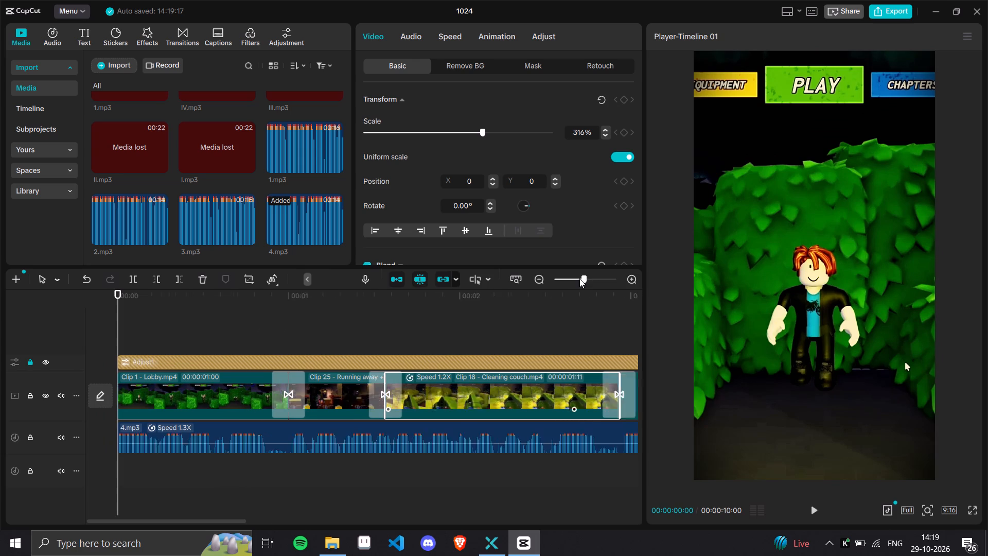
left_click_drag(579, 279, 578, 279)
left_click(812, 512)
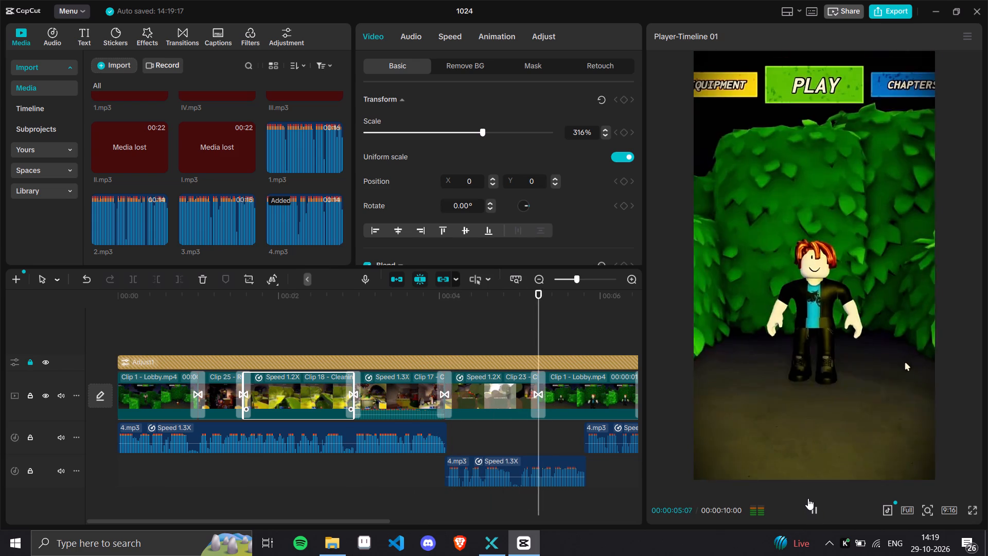
Move Clip 39 - Around the truck.mp4 directly after Clip 17, starting at 00:00:04:02, and play from there to check it.
left_click_drag(462, 312, 457, 310)
left_click(445, 303)
left_click_drag(432, 300, 235, 303)
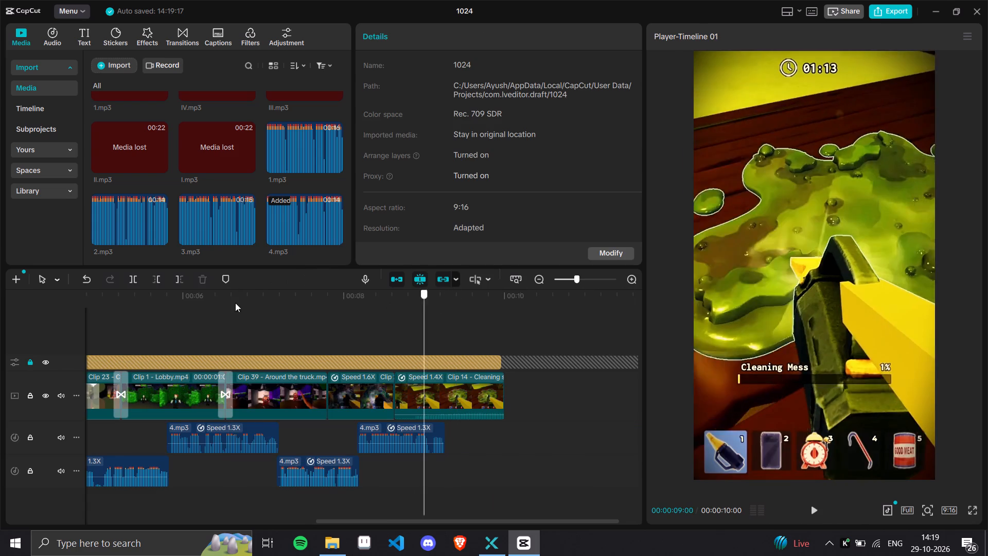
left_click_drag(235, 303, 167, 328)
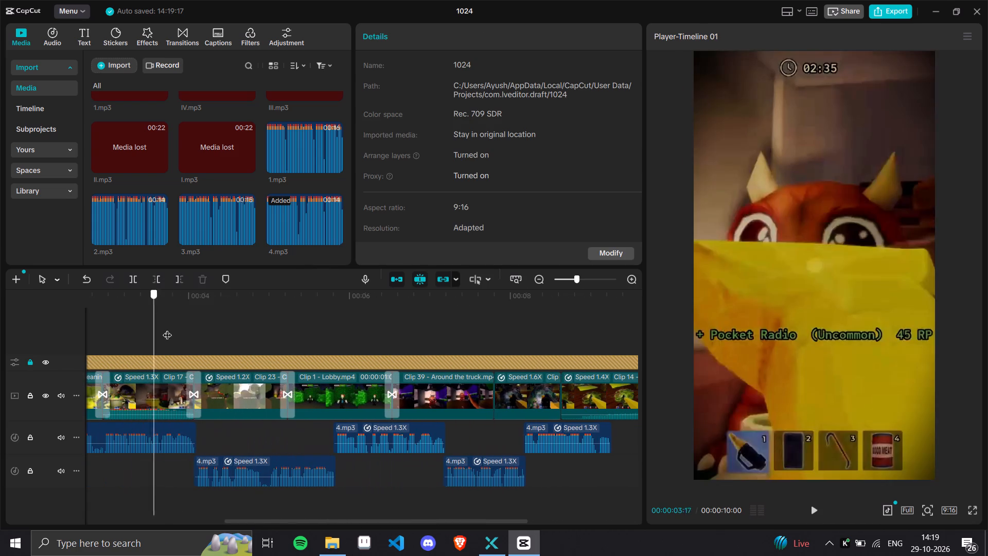
left_click_drag(167, 328, 192, 337)
left_click_drag(469, 403, 438, 372)
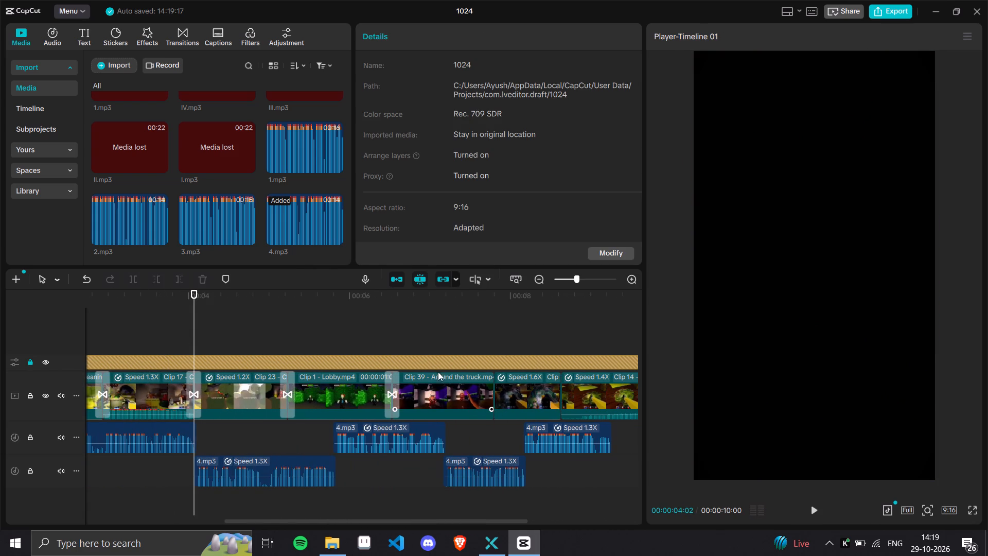
left_click_drag(438, 372, 221, 403)
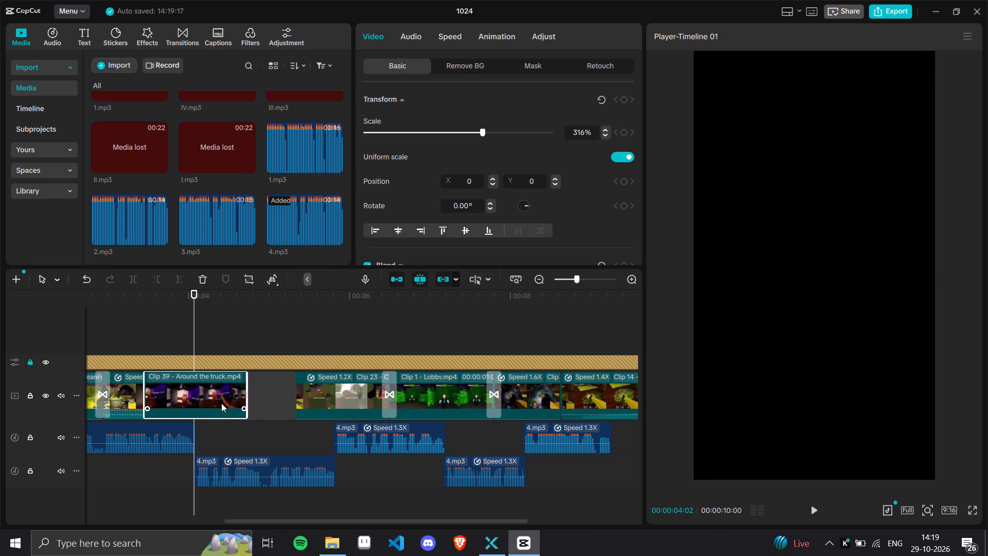
left_click_drag(221, 403, 237, 406)
left_click(811, 511)
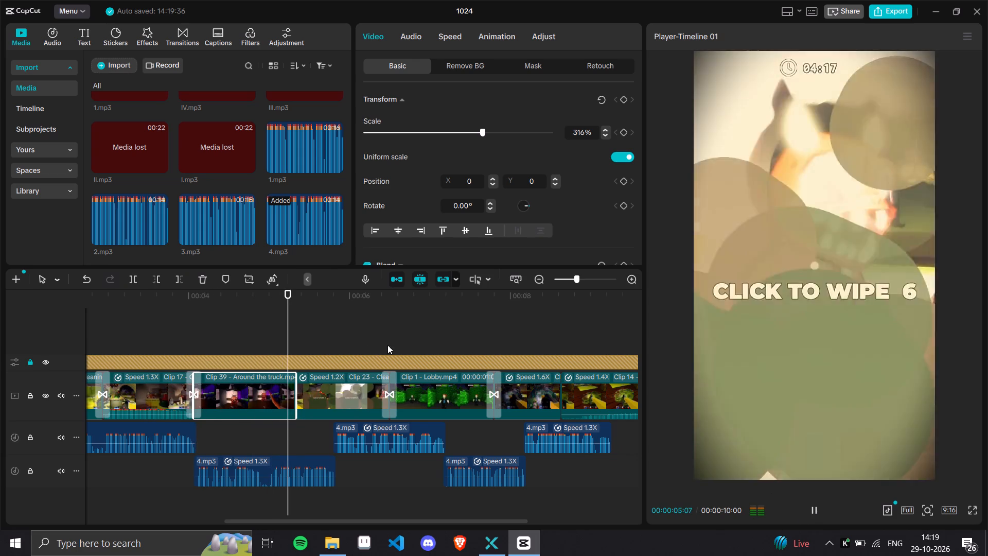
Move the 1.6X-speed clip between Clip 17 and Clip 39, starting at 00:00:04:02, and play from there to check it.
left_click(493, 312)
left_click_drag(530, 311, 537, 312)
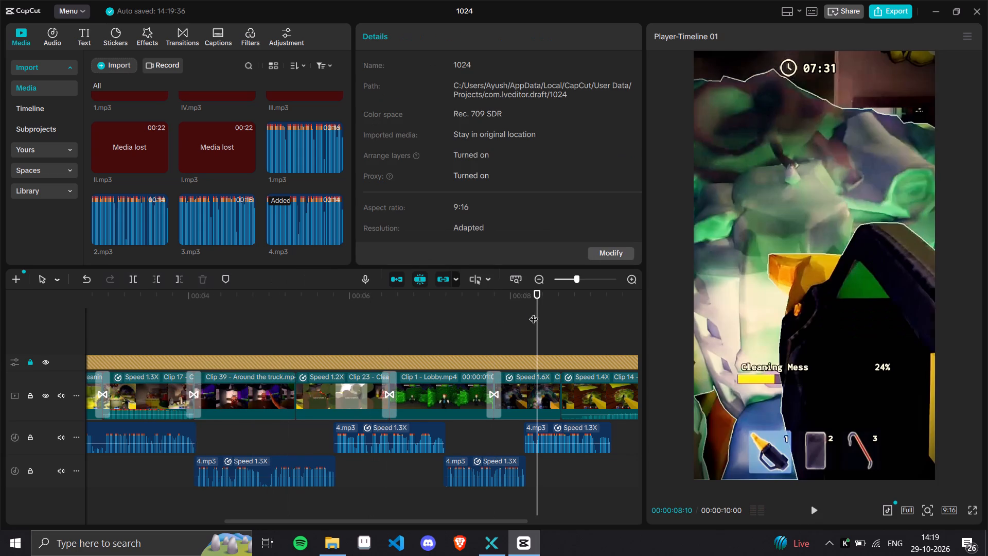
left_click_drag(525, 388, 241, 380)
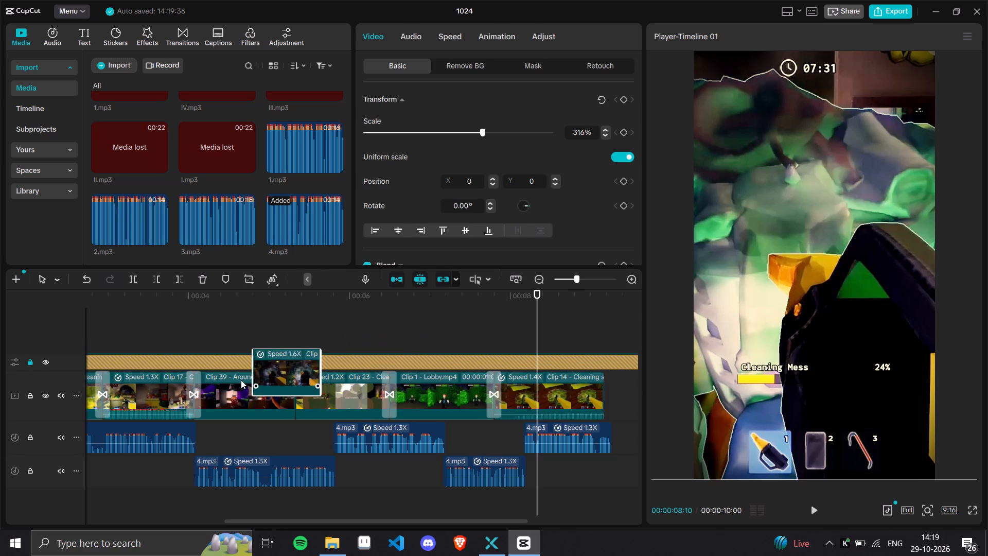
left_click_drag(241, 380, 233, 381)
left_click(198, 297)
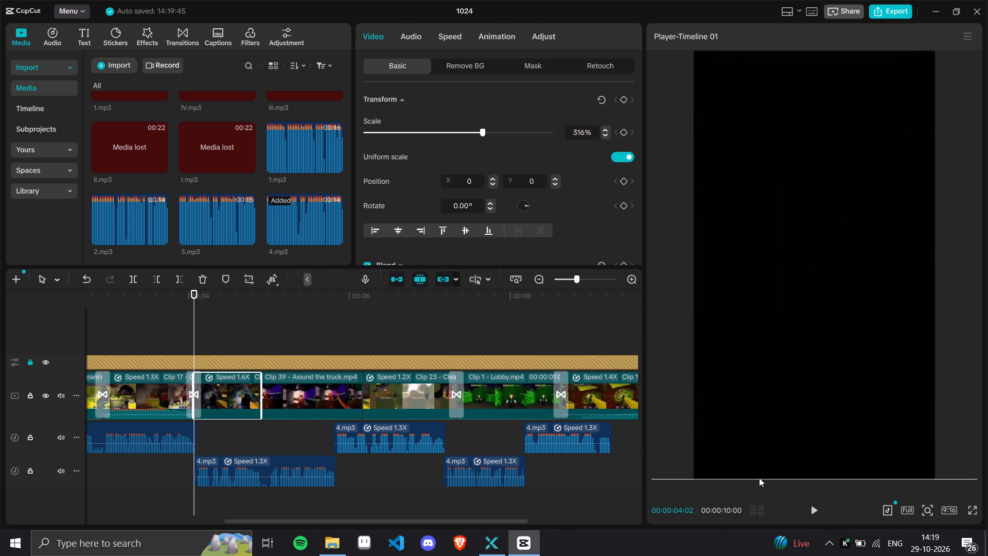
left_click(808, 509)
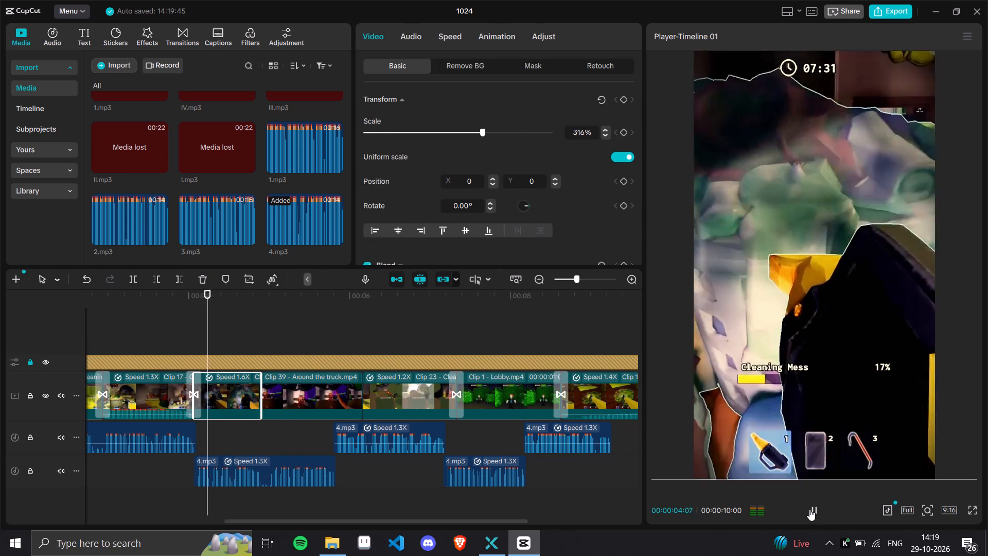
left_click(809, 509)
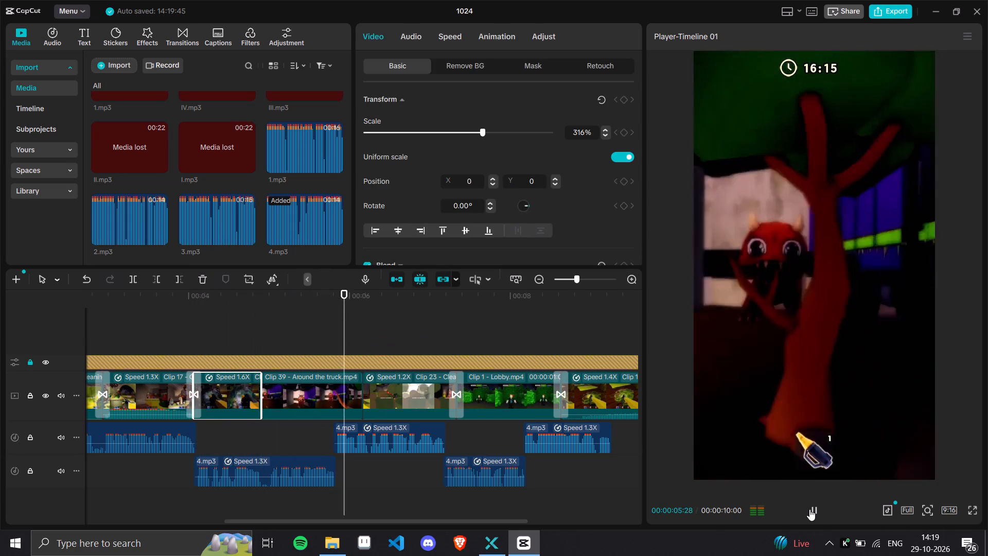
Move the 1.4X-speed Clip 14 between the 1.6X-speed clip and Clip 39, and play it from 00:00:04:27.
left_click_drag(602, 394, 301, 404)
left_click_drag(277, 308, 261, 306)
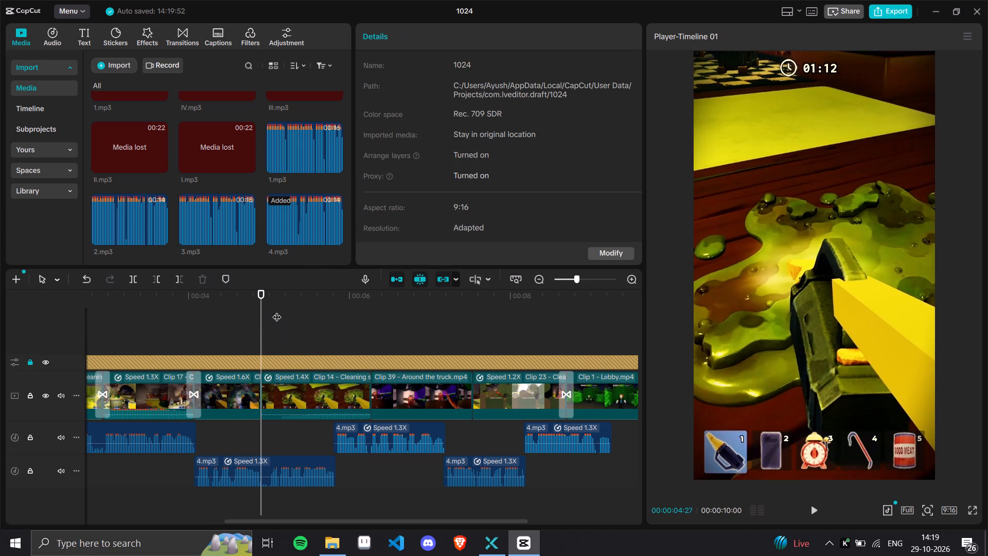
left_click(813, 510)
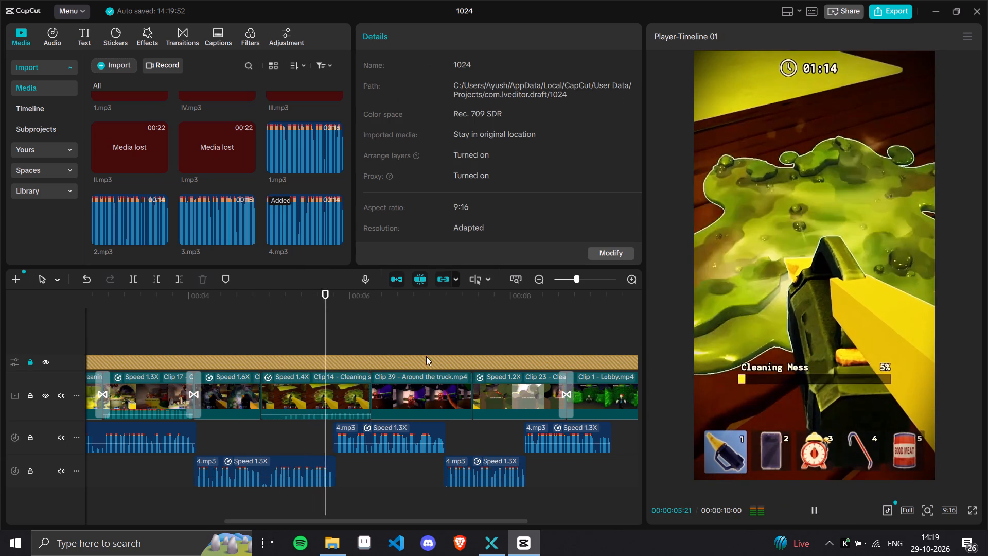
Trim off the part of Clip 14 after 00:00:05:24, where the second narration segment ends, and play on to review the following clips.
left_click(333, 302)
left_click(335, 399)
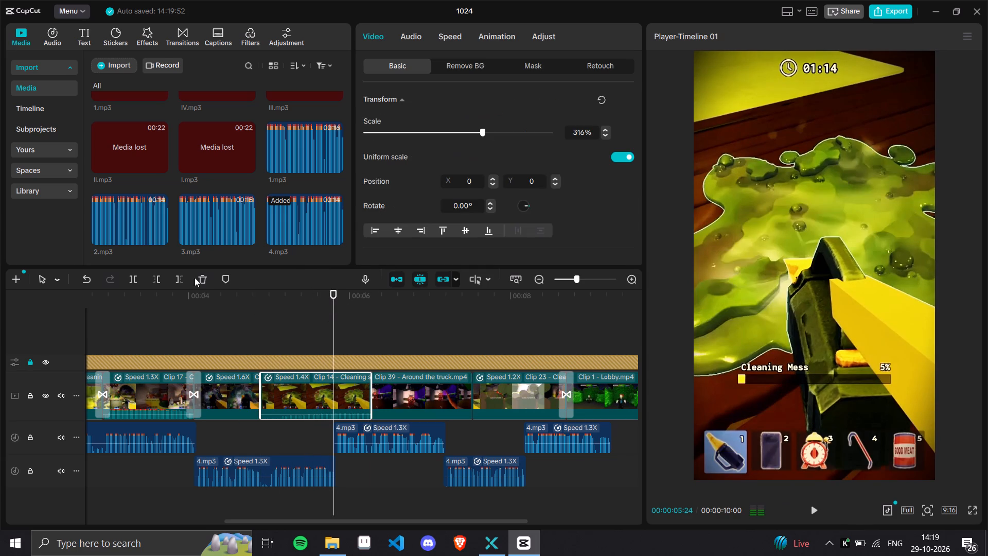
left_click(179, 280)
left_click(813, 507)
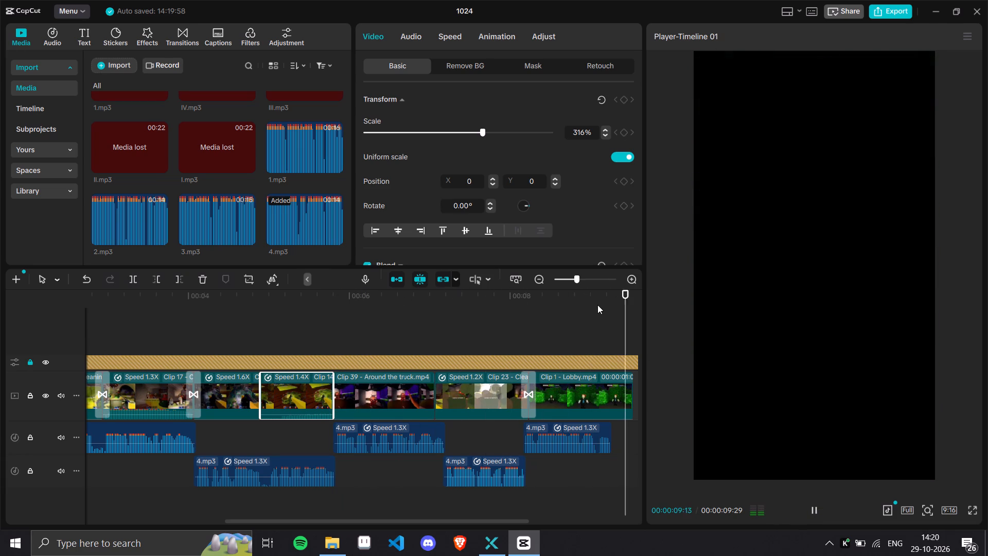
Trim off the part of the final Clip 1 - Lobby.mp4 after 00:00:09:08, where the last narration segment ends.
left_click_drag(597, 304, 450, 325)
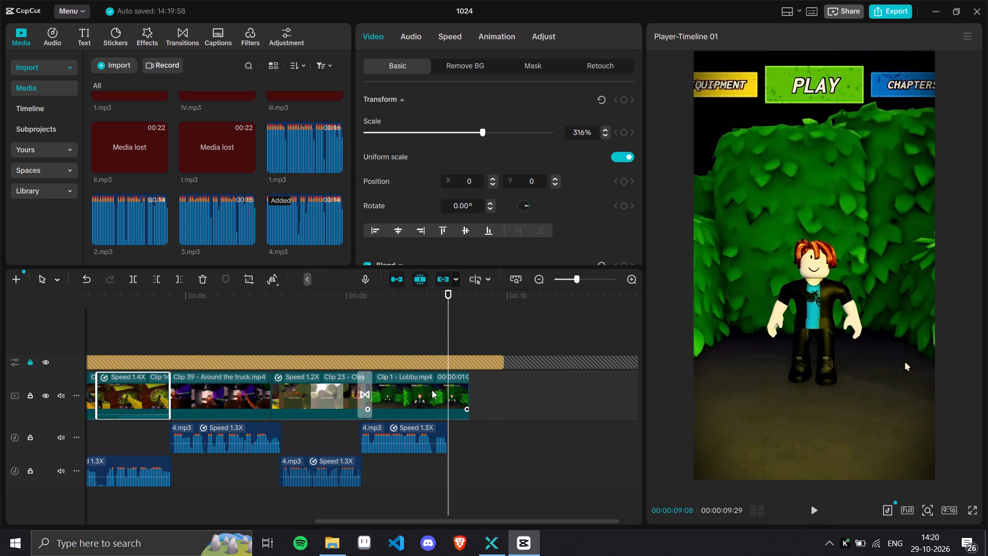
left_click(432, 390)
left_click(178, 279)
Unlock the adjustment track and trim the end of Adjust1 to 00:00:09:08, matching the end of the video.
left_click(29, 363)
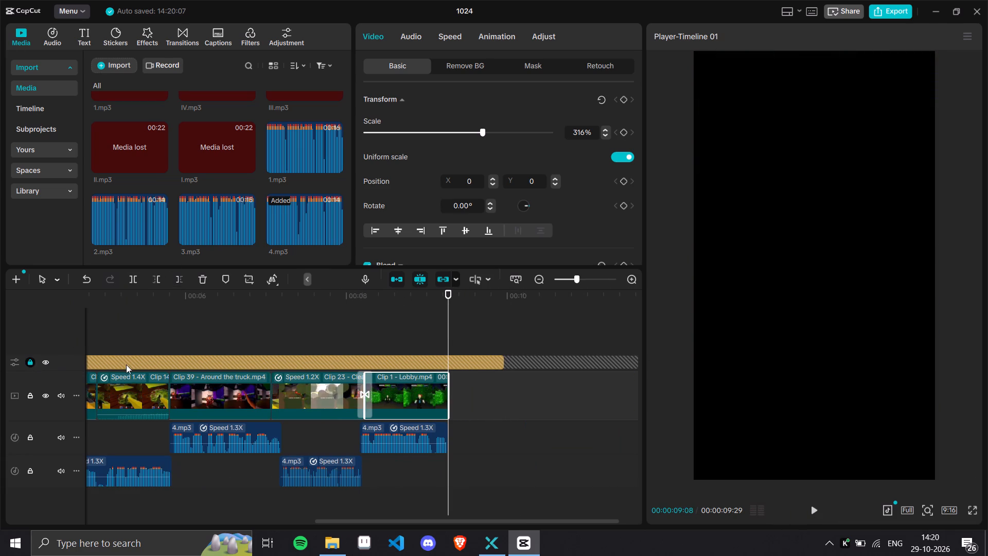
left_click(192, 368)
left_click(177, 281)
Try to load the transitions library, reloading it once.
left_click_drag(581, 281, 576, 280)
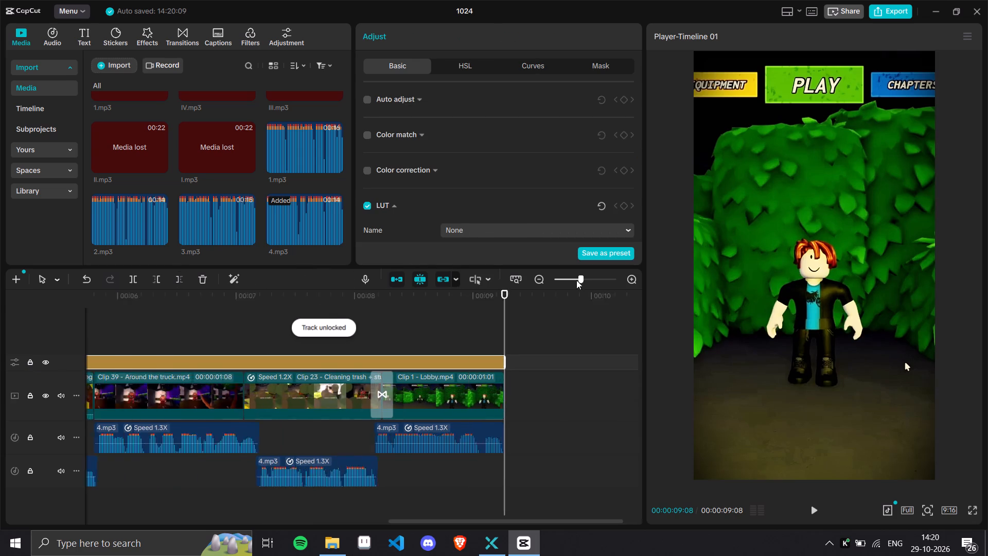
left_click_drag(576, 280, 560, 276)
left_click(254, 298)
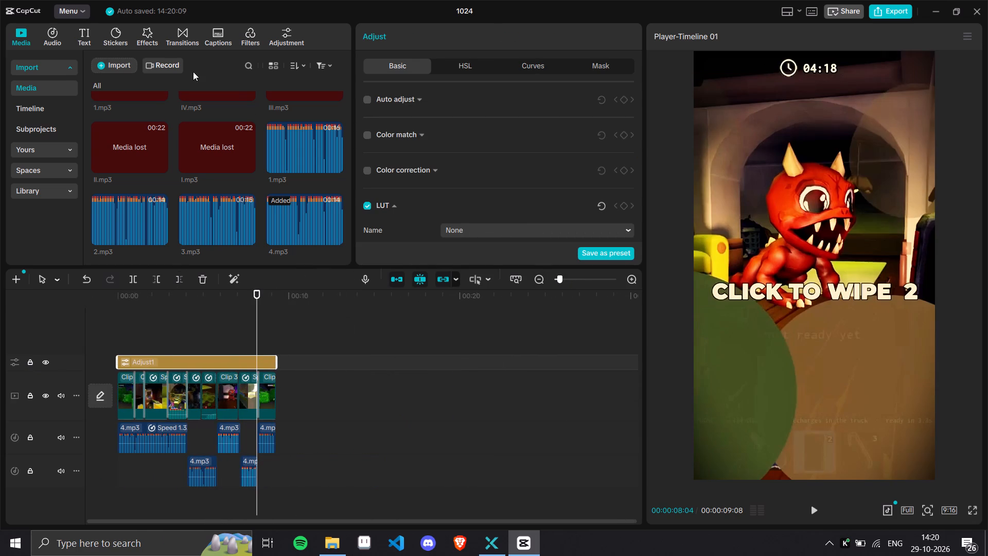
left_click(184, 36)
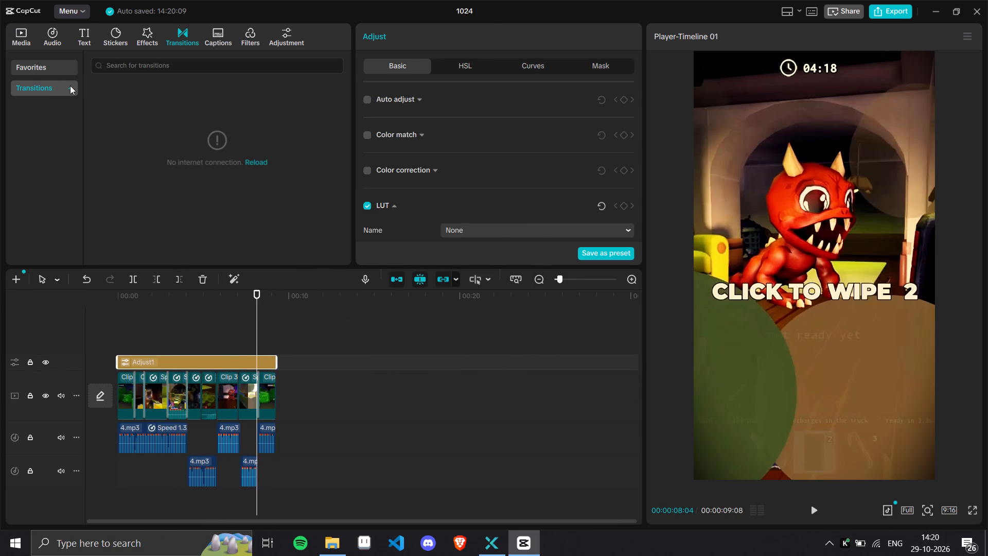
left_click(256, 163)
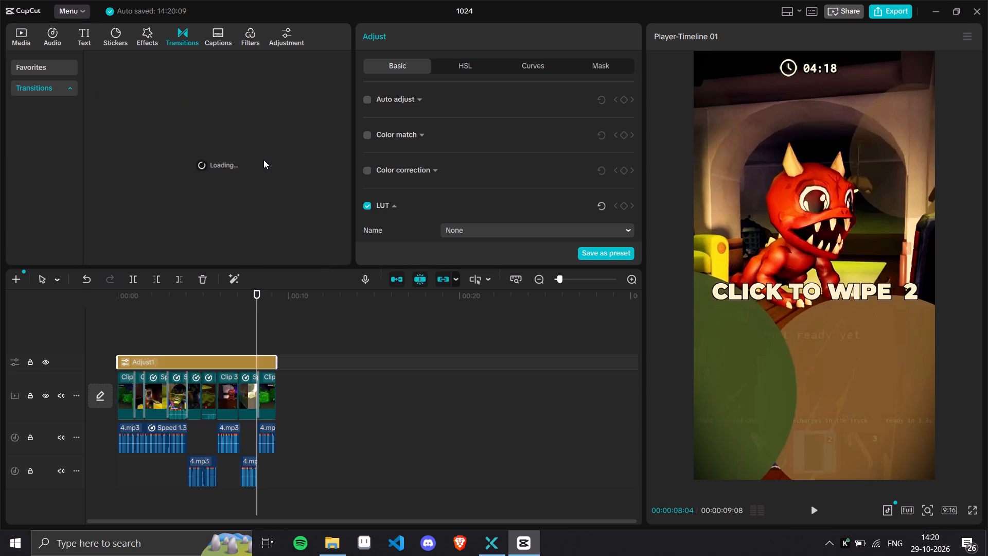
Close the project and CapCut completely, and relaunch CapCut through a Windows search.
left_click(976, 5)
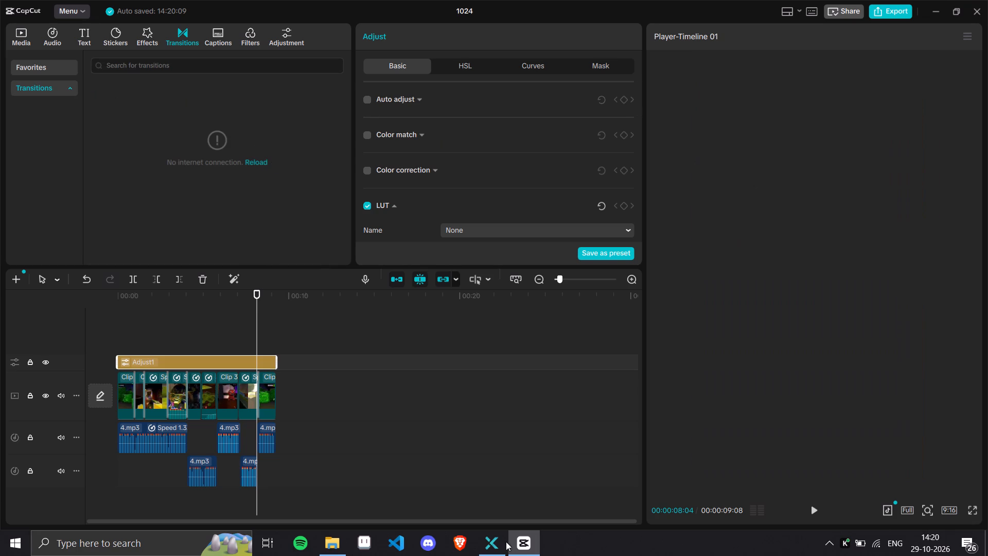
left_click(499, 539)
left_click(499, 539)
left_click(526, 543)
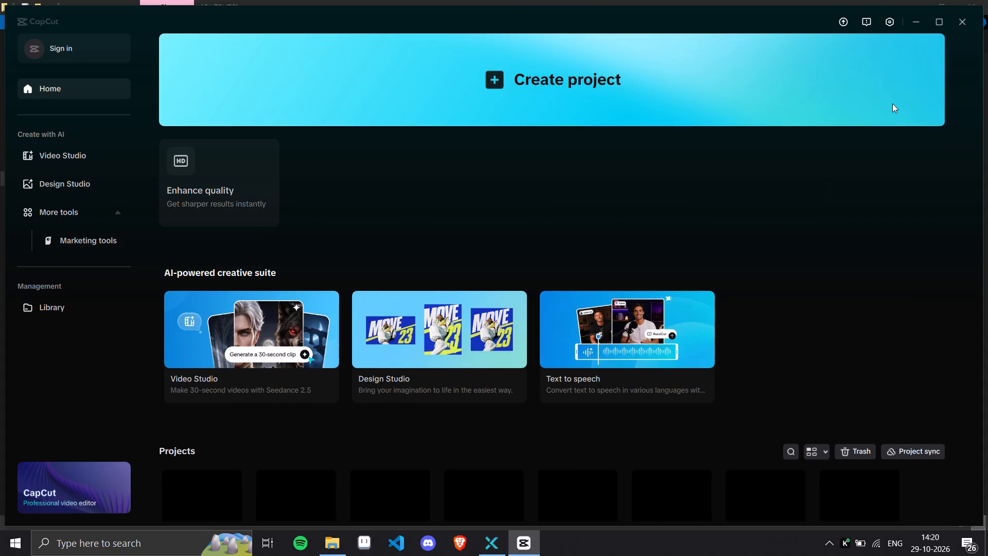
left_click(971, 18)
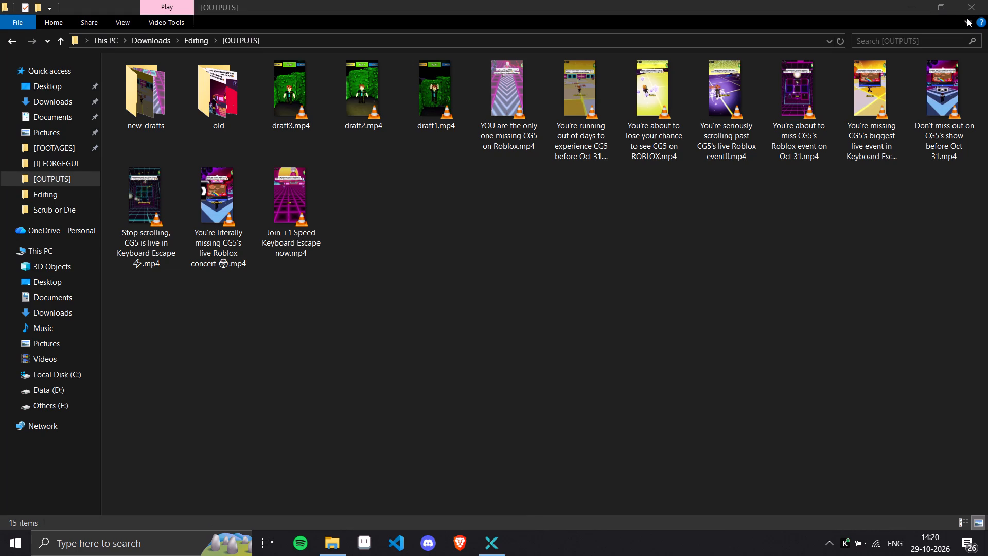
left_click(150, 555)
type("ca")
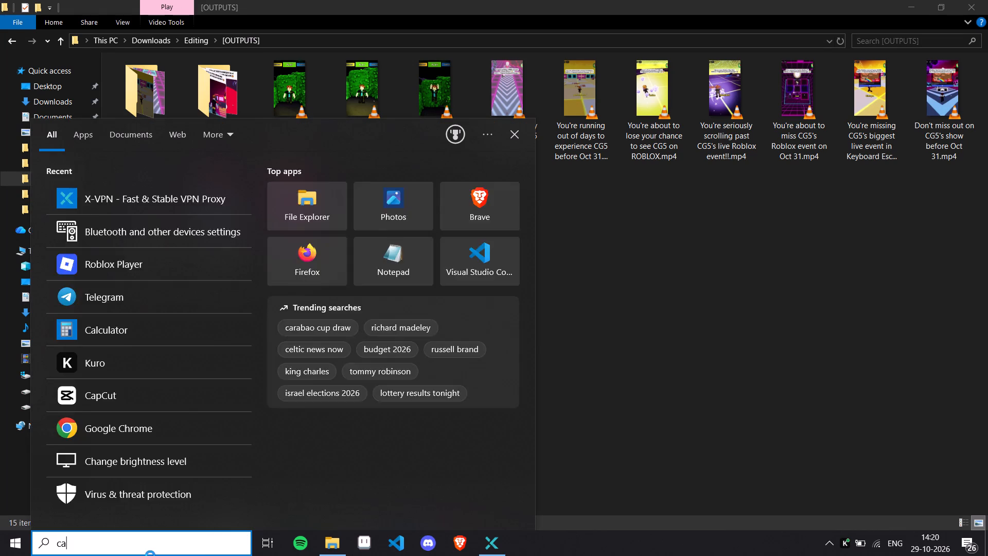
left_click(93, 238)
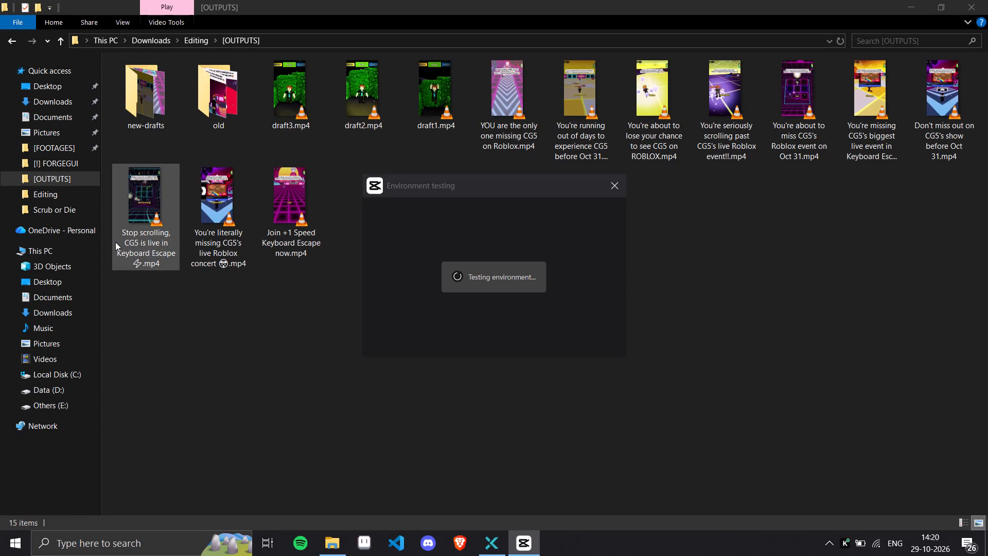
left_click(529, 350)
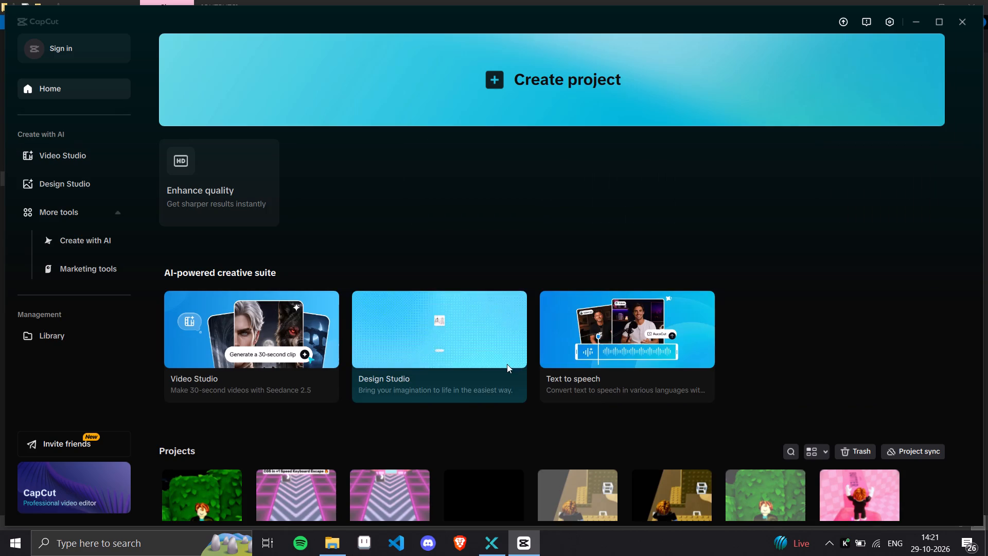
Reopen project 1024 and dismiss the Link media dialog without linking the missing files.
scroll(330, 326, "down", 4)
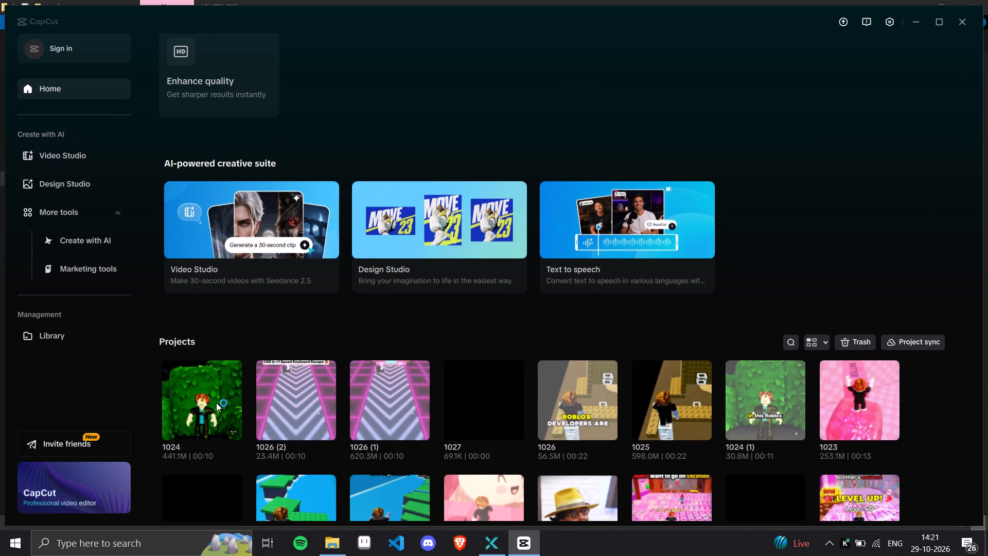
left_click(216, 403)
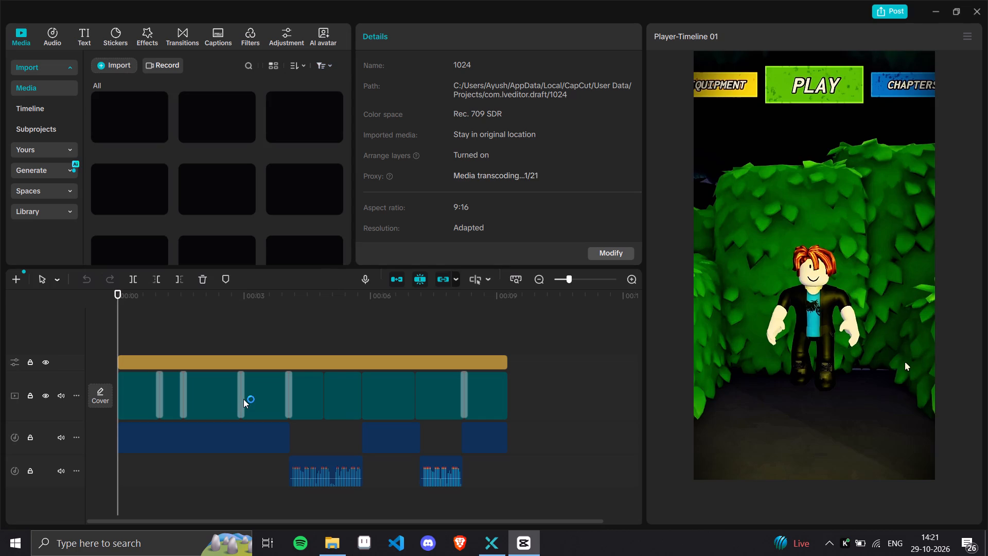
left_click(646, 391)
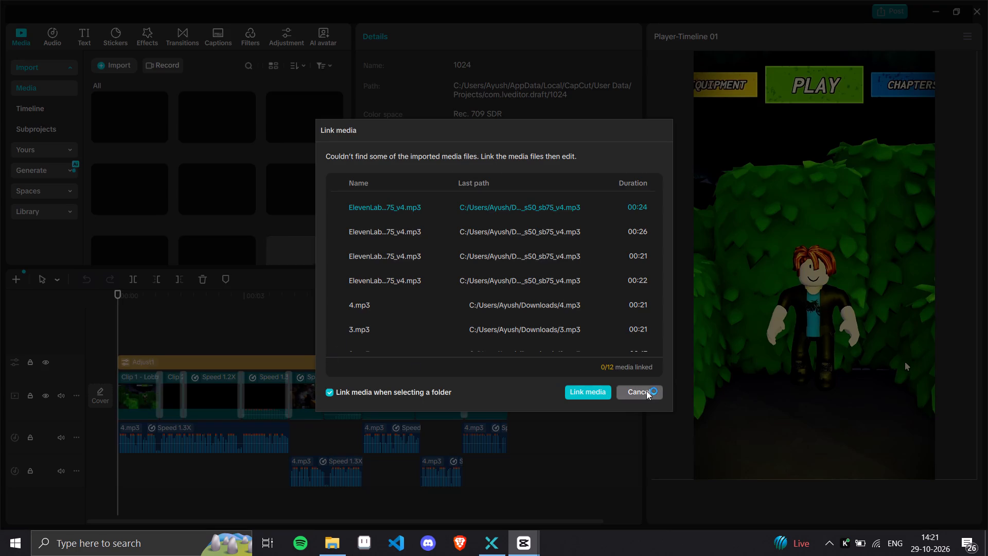
left_click(421, 288)
left_click(425, 292)
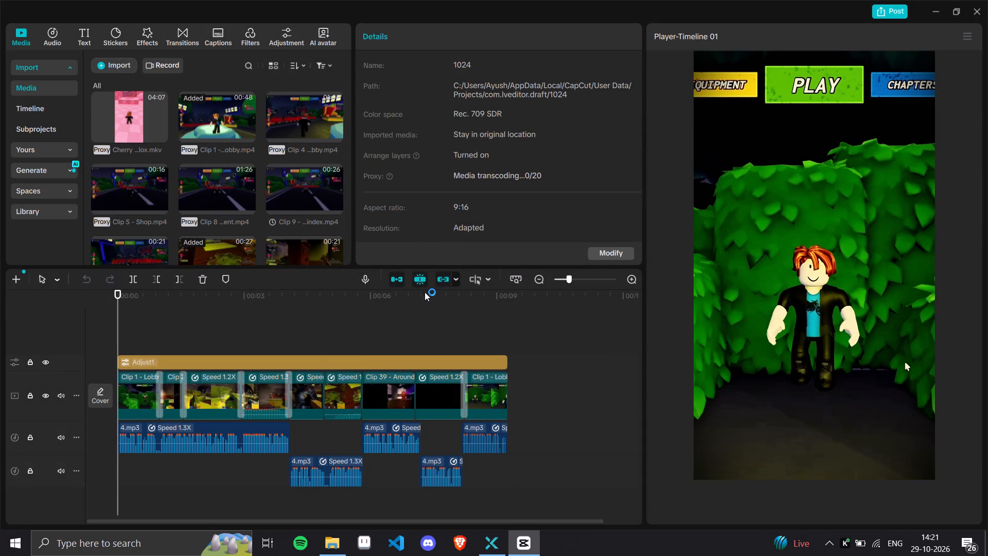
Add the Classic transition Black Fade at the cut between the 1.6X-speed clip and the 1.4X-speed Clip 14.
left_click_drag(425, 292, 360, 320)
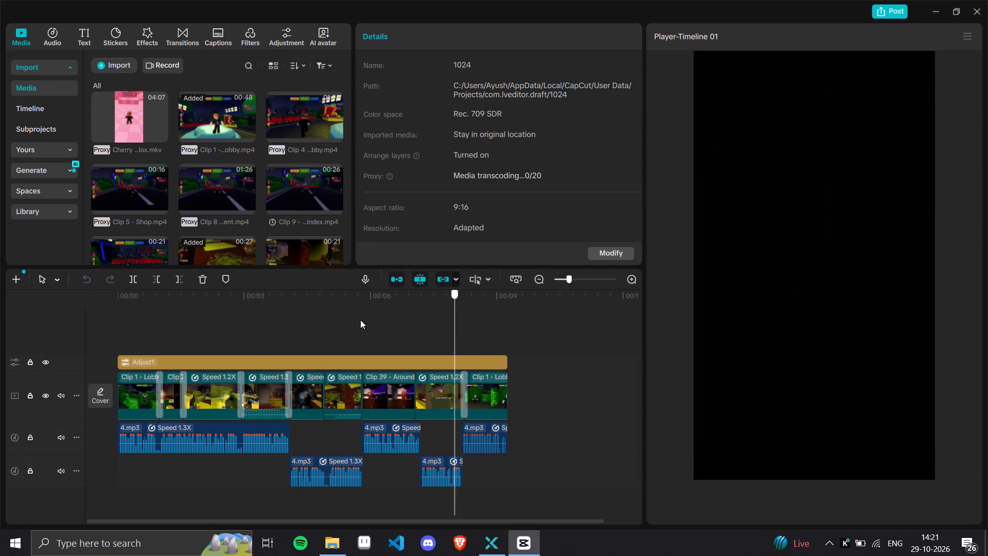
left_click_drag(360, 320, 124, 318)
left_click(194, 31)
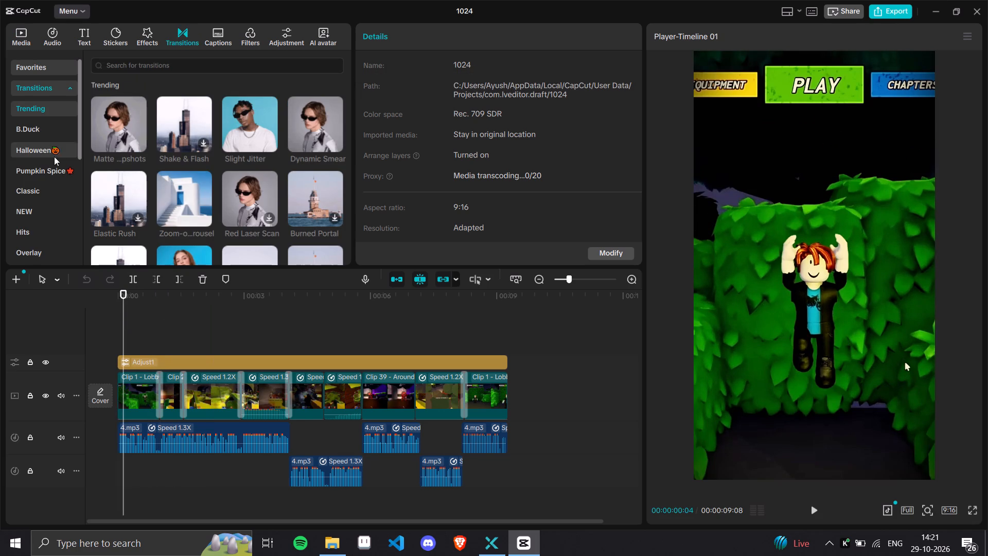
left_click(27, 198)
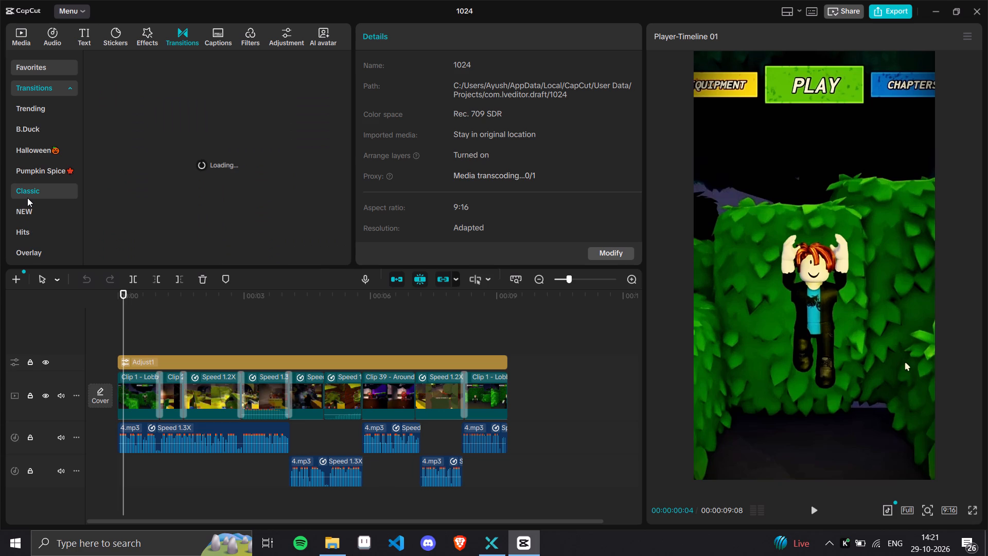
left_click_drag(98, 120, 313, 397)
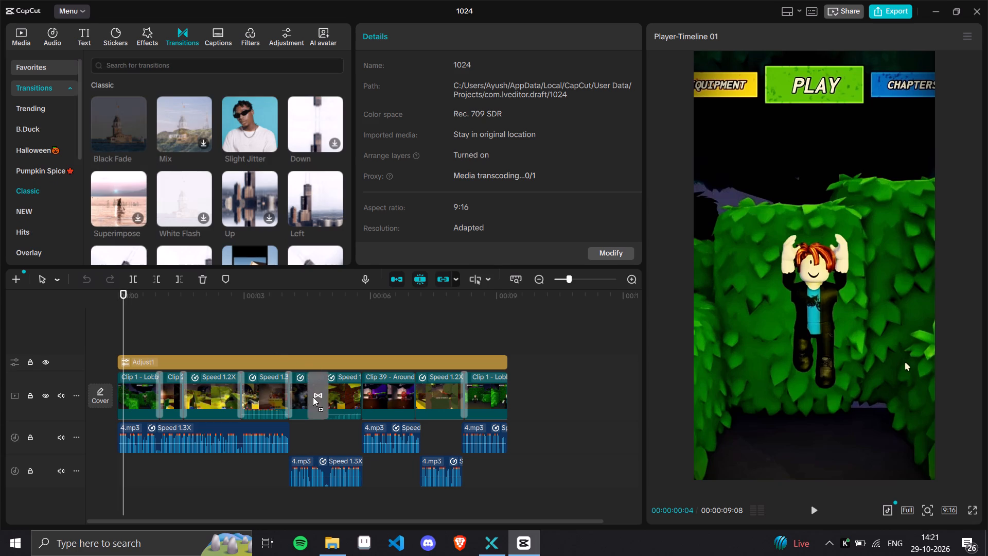
left_click_drag(313, 397, 314, 398)
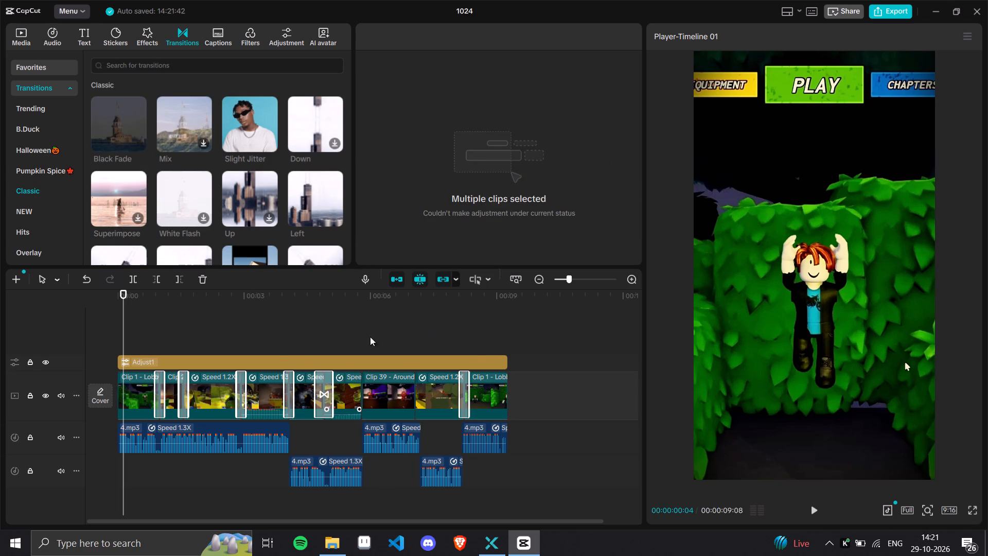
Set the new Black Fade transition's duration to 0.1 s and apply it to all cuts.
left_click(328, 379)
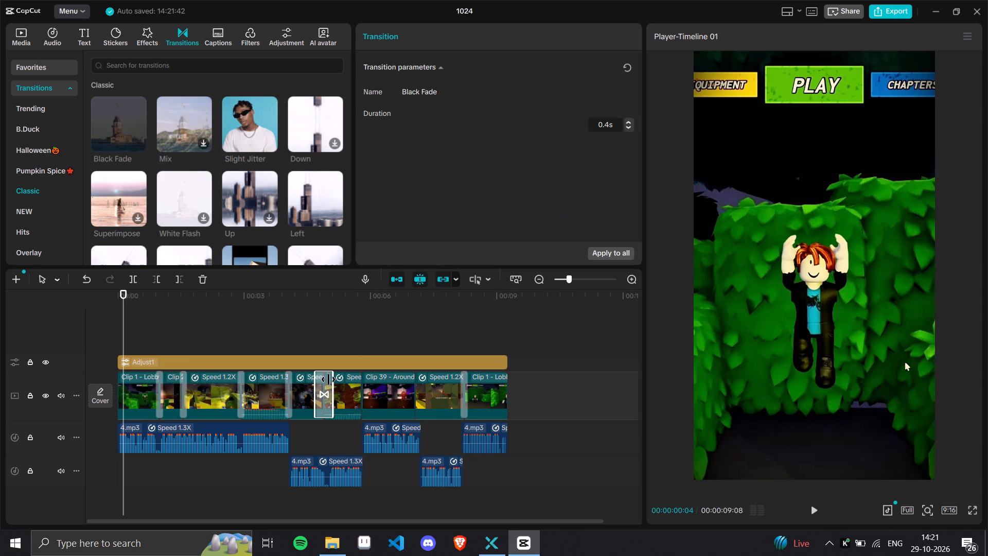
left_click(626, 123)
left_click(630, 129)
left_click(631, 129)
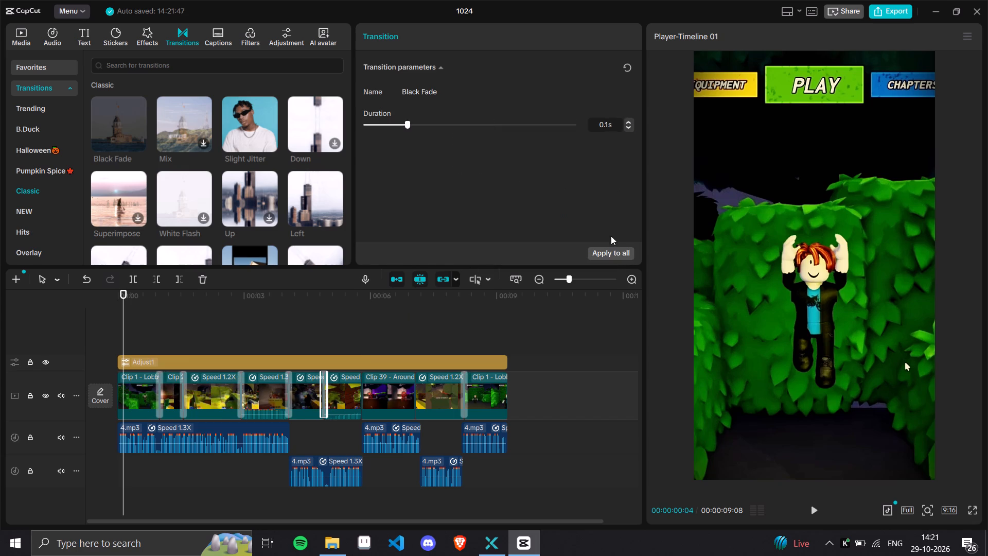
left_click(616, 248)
Set the Black Fade transition's duration to 0.2 s and apply it to all cuts on the main track.
left_click(631, 123)
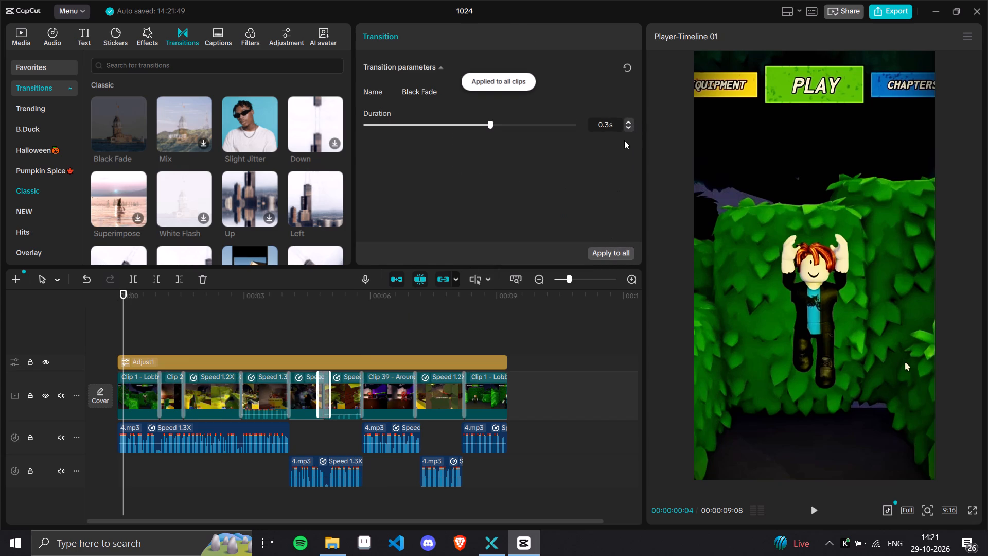
left_click(608, 124)
key("q")
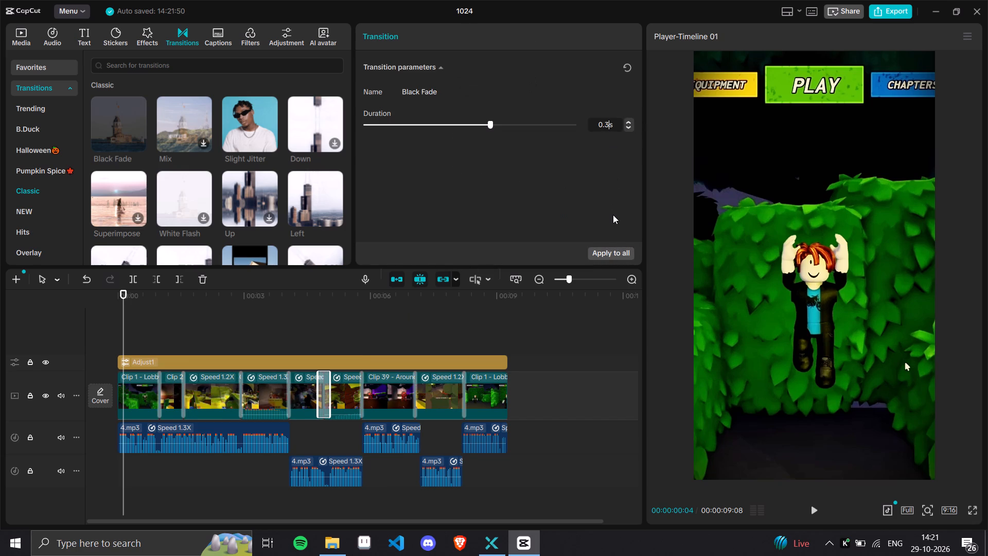
key("BackSpace")
key("2")
key("Return")
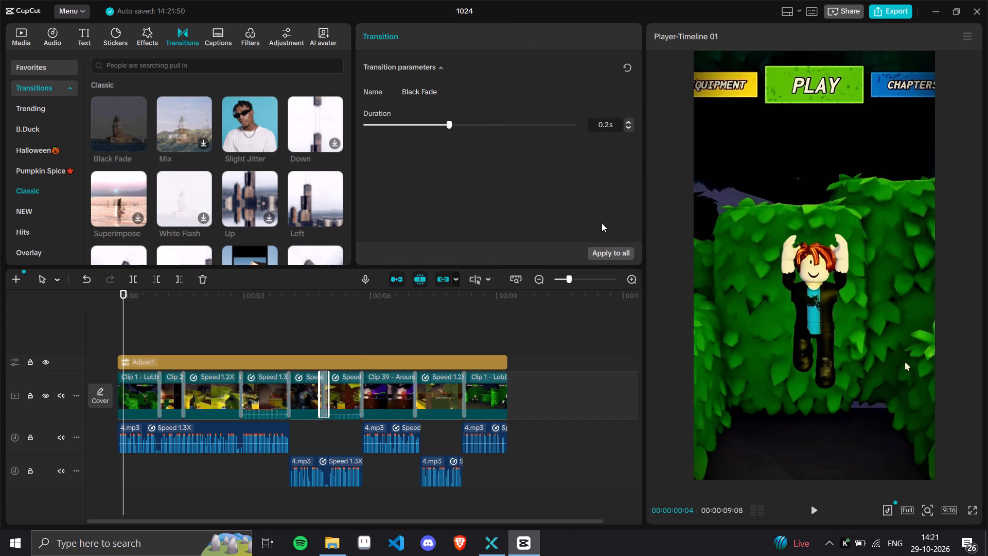
left_click(595, 257)
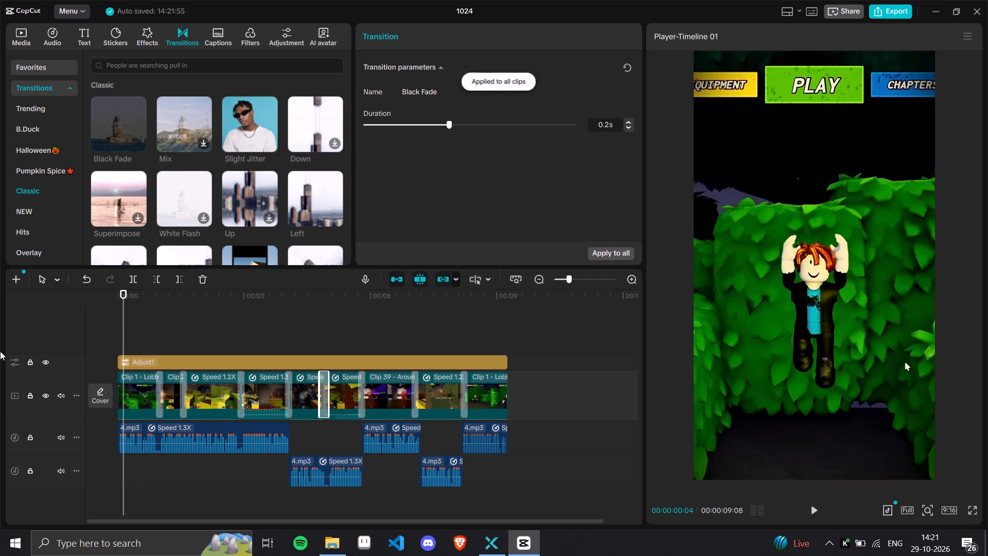
Mute the clip audio of the main video track.
left_click(63, 397)
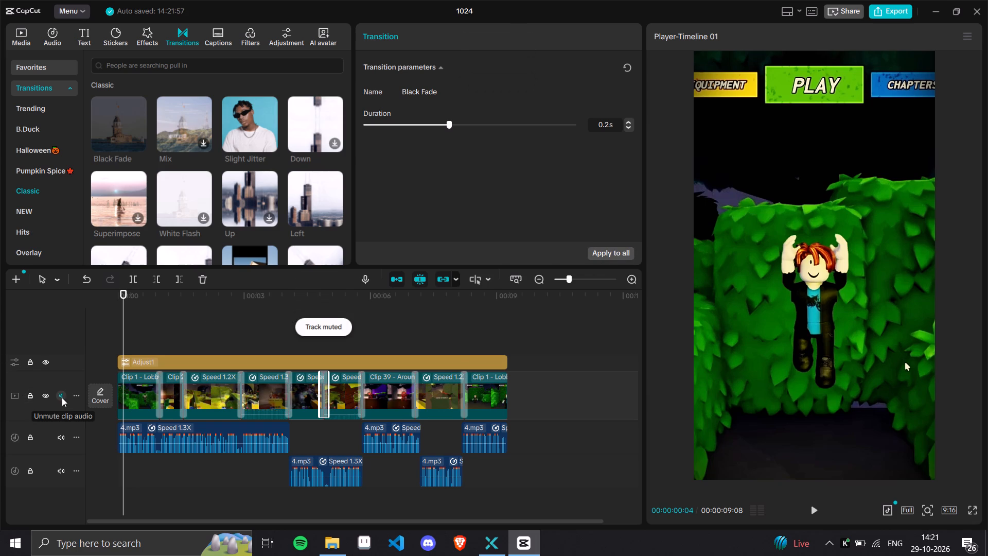
Export the timeline as a video named draft4, keeping the other export settings.
left_click(885, 15)
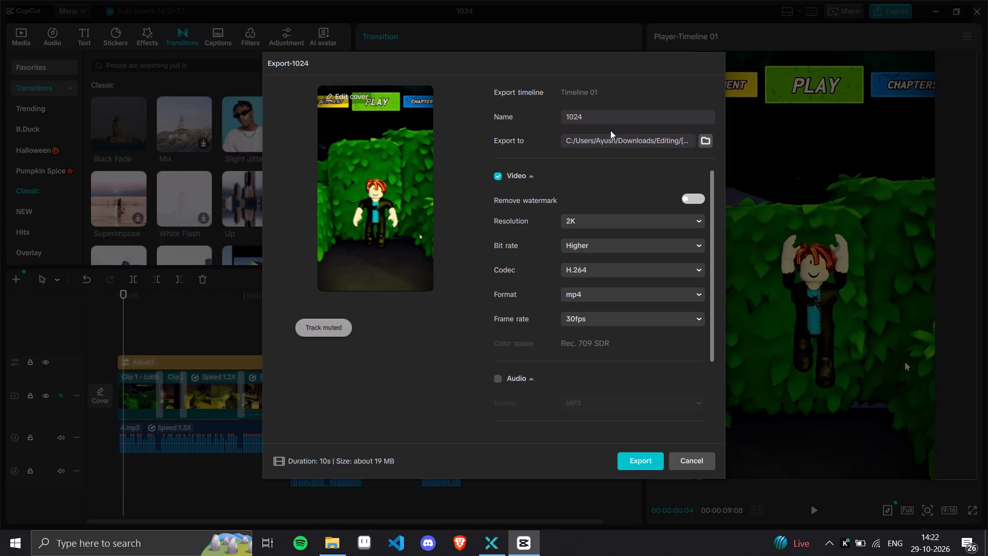
left_click_drag(596, 115, 559, 115)
key("r")
key("BackSpace")
type("draft4")
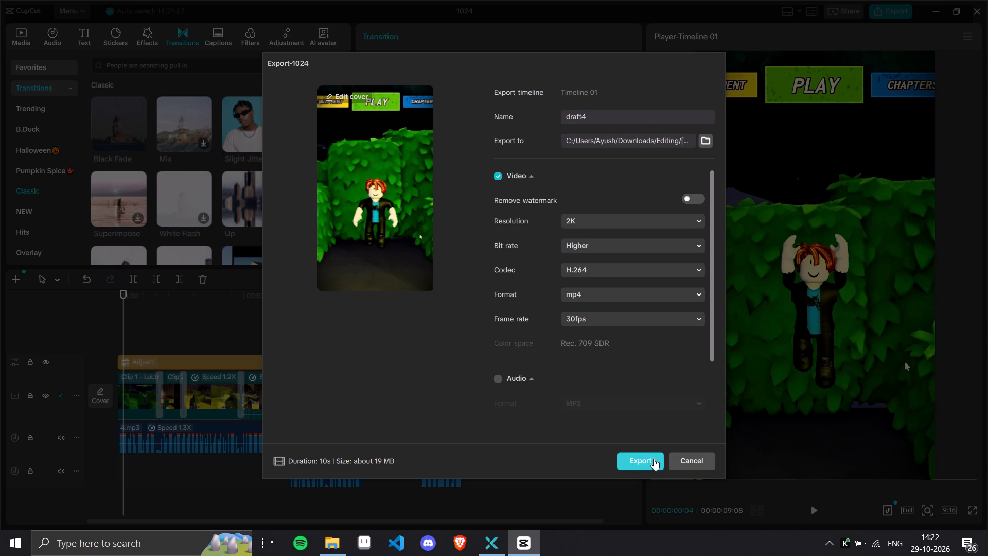
left_click(654, 459)
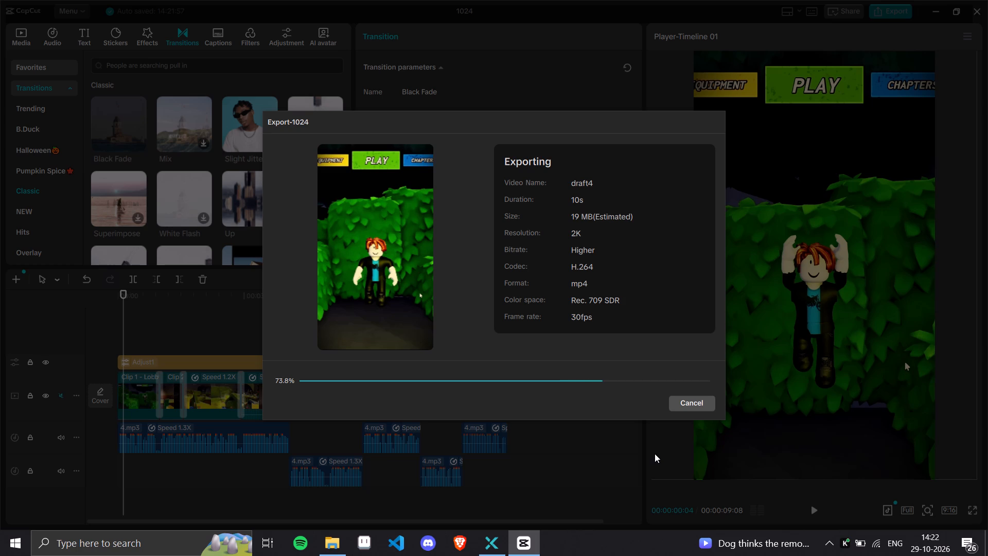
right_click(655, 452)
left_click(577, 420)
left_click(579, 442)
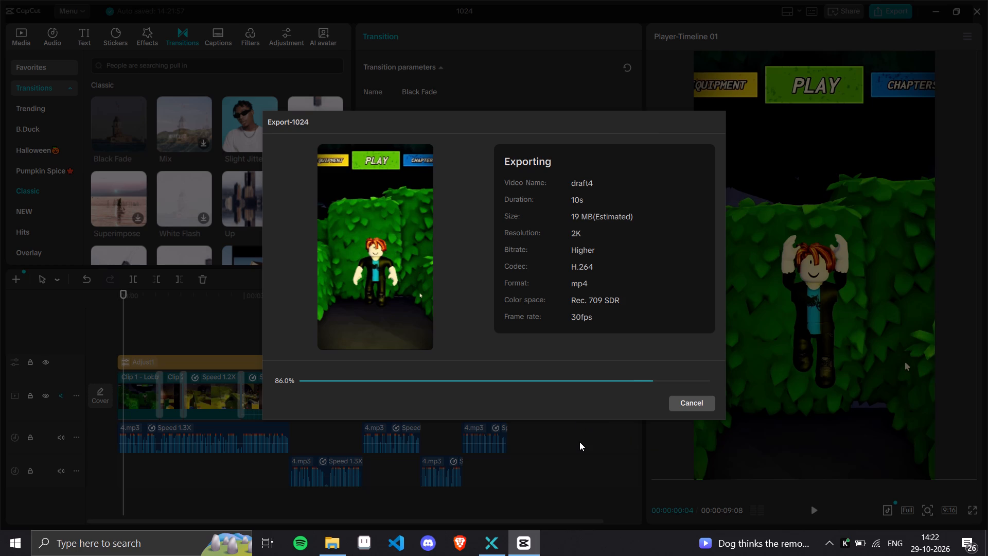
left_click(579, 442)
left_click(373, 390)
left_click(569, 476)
Switch to X-VPN, disconnect the free-server VPN connection, and return to the CapCut export.
left_click(487, 547)
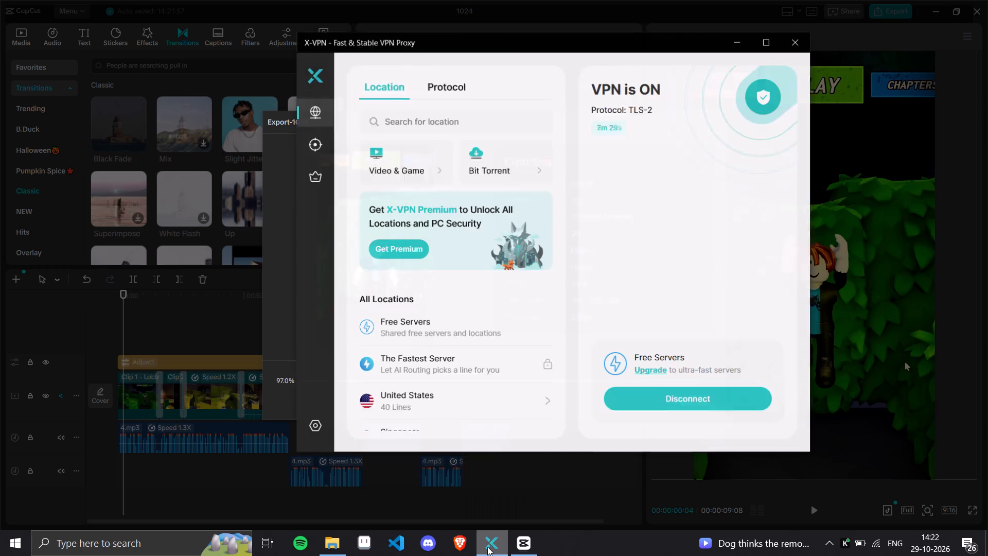
left_click(651, 406)
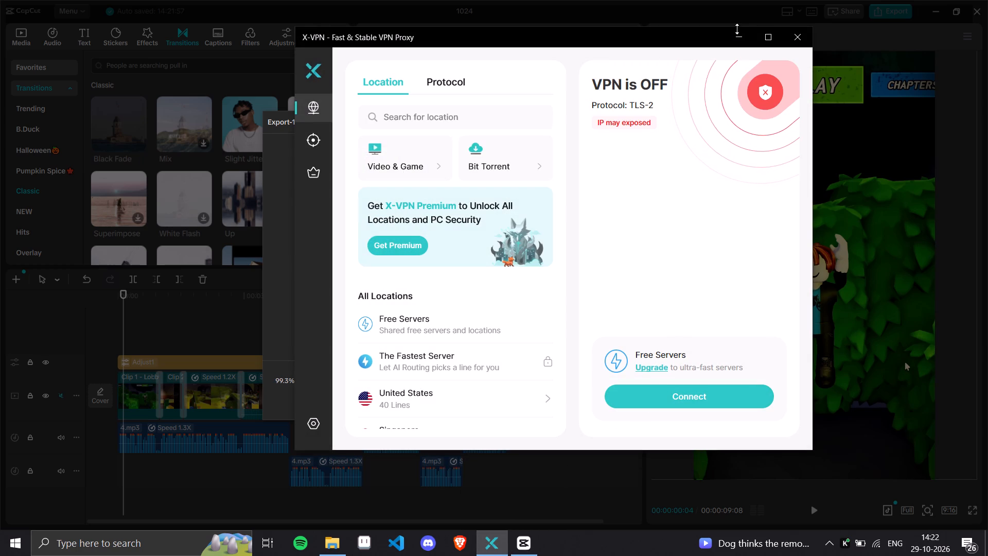
left_click(735, 31)
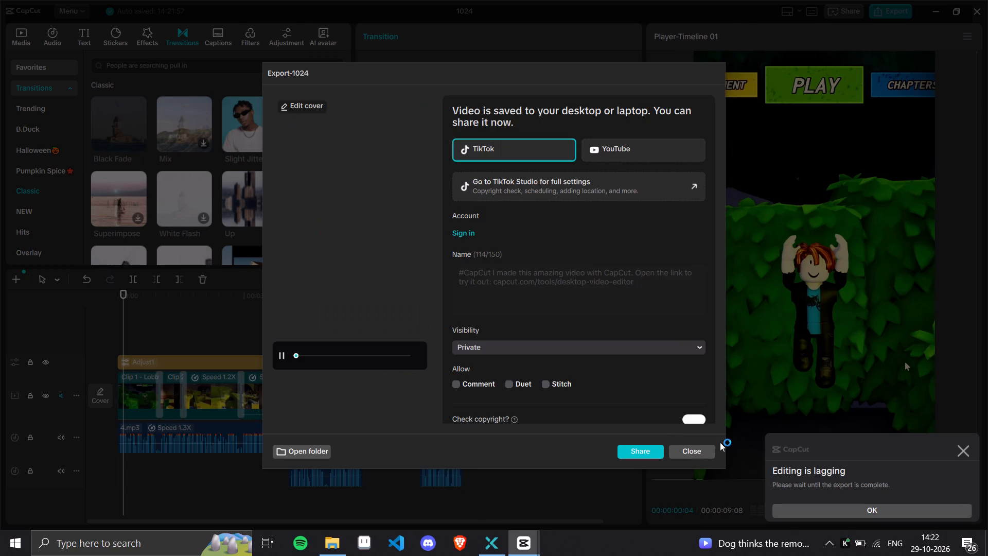
Close the completed export dialog, dismiss the notification and close project 1024 to get back to the CapCut home screen.
left_click(693, 447)
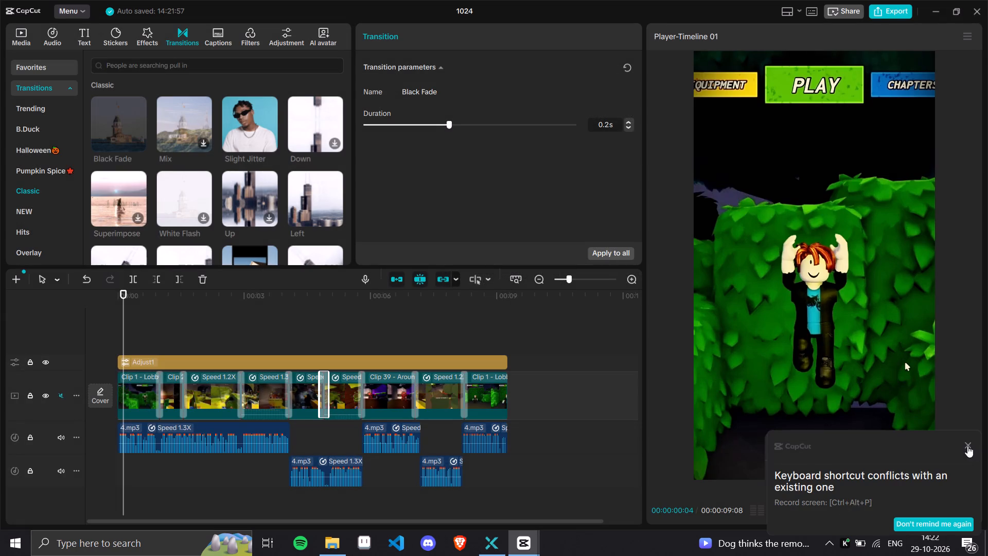
left_click(967, 446)
left_click(979, 14)
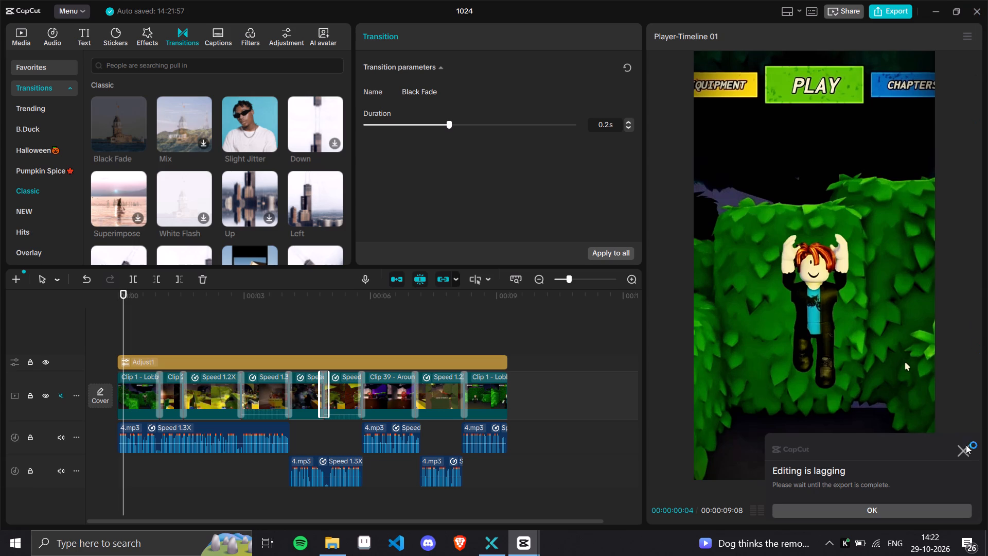
left_click(503, 314)
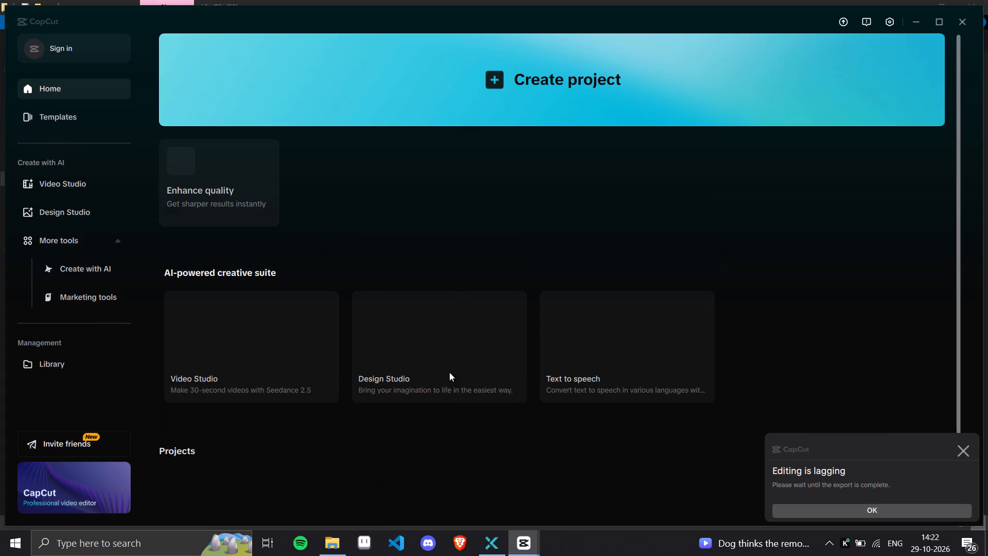